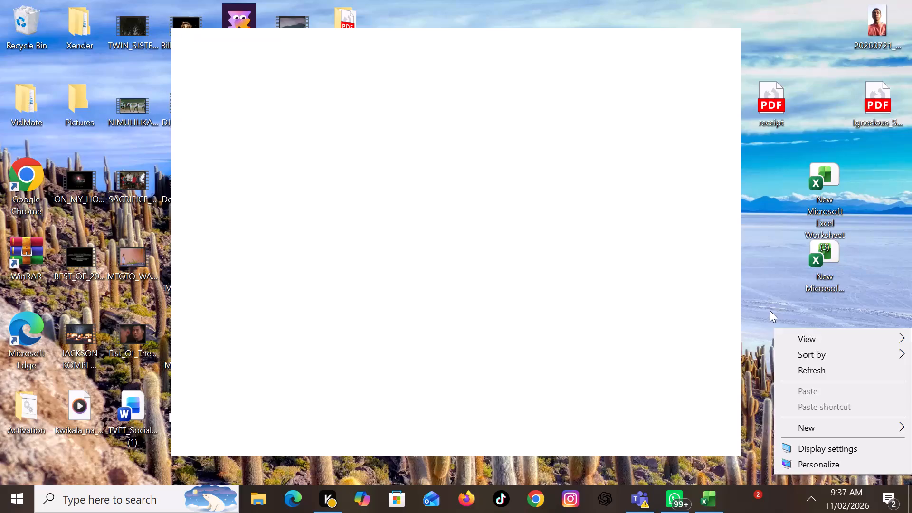
Create a new Microsoft Access database file on the desktop, keeping its default name, and open it in Access.
left_click(769, 310)
right_click(769, 310)
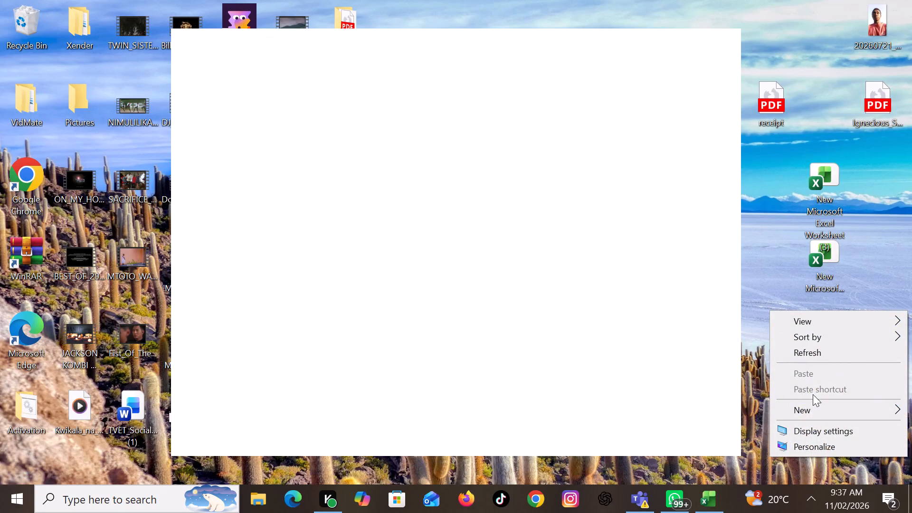
left_click(801, 408)
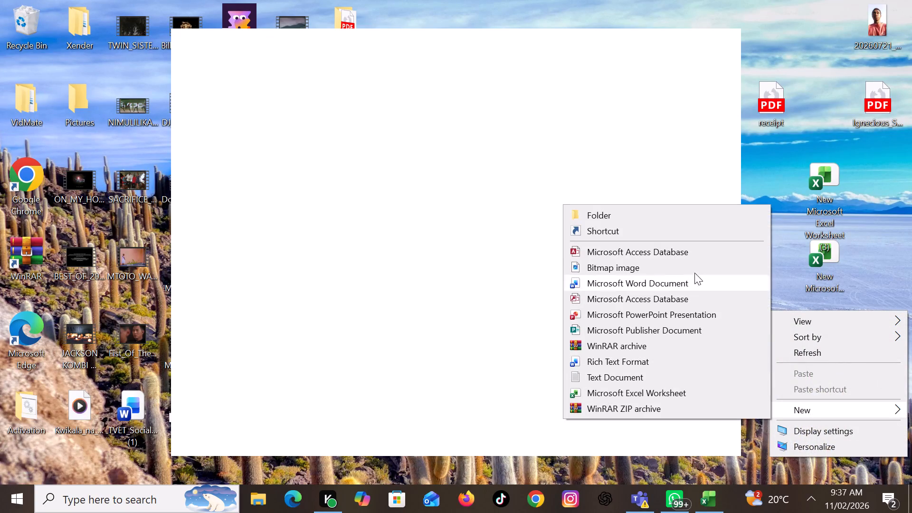
left_click(678, 255)
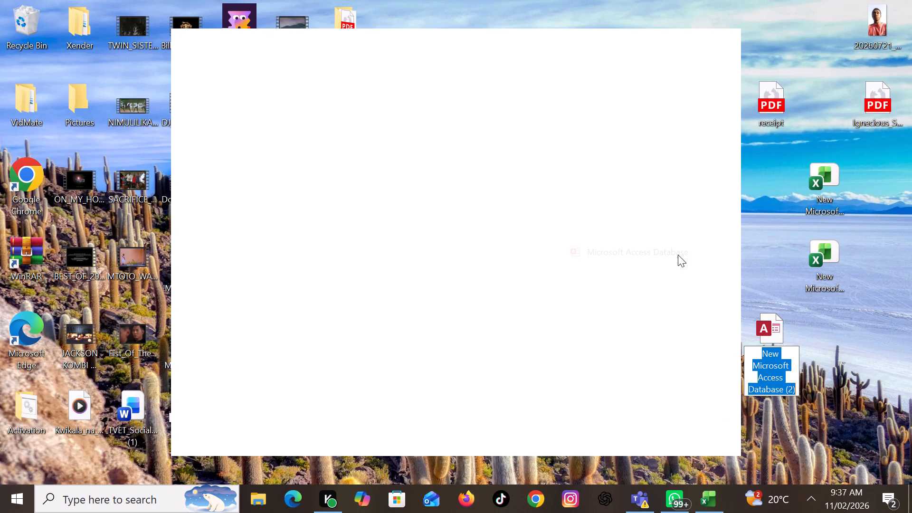
double_click(768, 321)
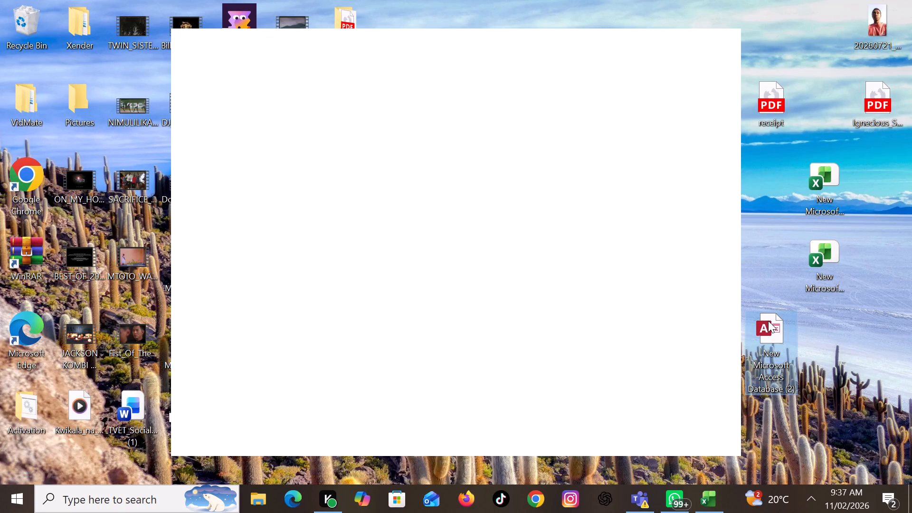
left_click(768, 321)
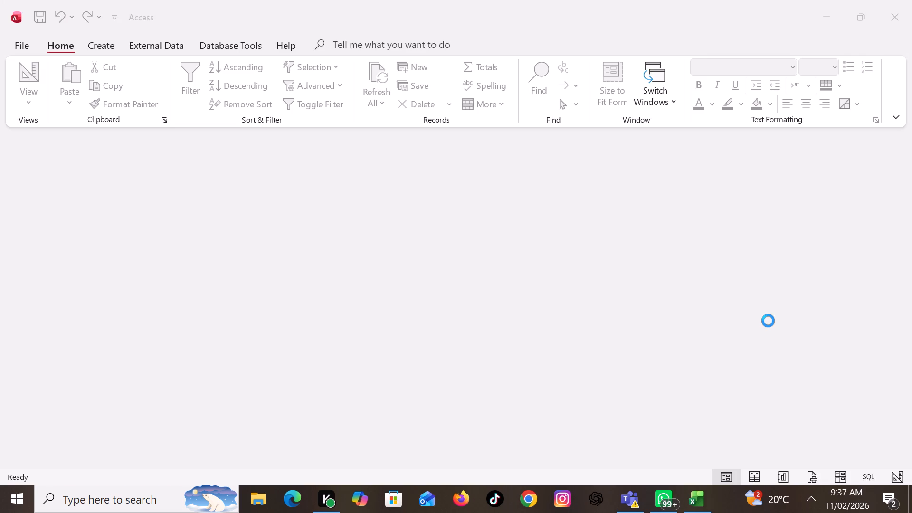
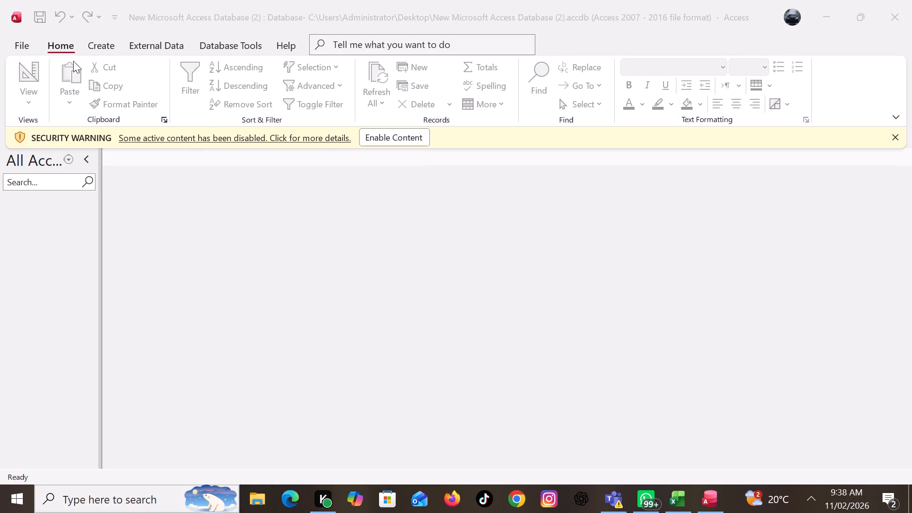
Create a new table in Design view and add Member ID as its first field.
left_click(98, 47)
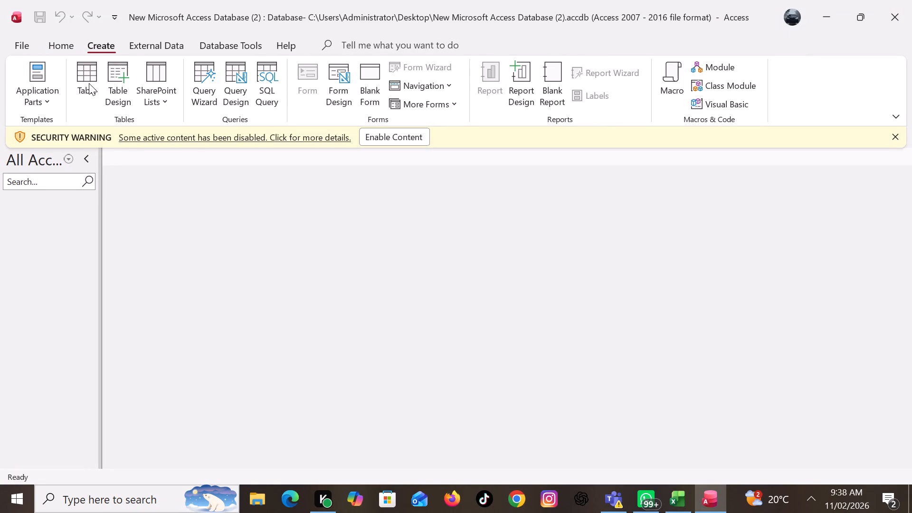
left_click(116, 88)
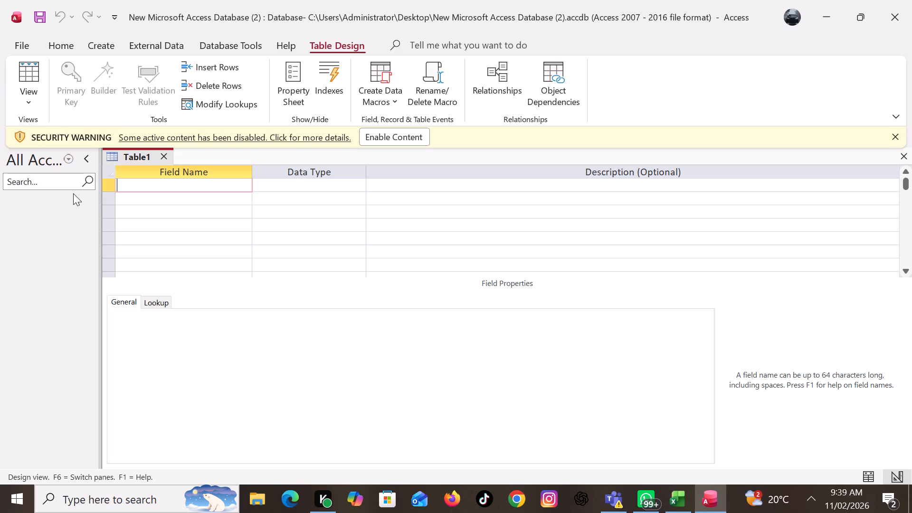
type("memnber")
key("space")
key("BackSpace")
key("BackSpace")
key("BackSpace")
key("BackSpace")
key("BackSpace")
key("BackSpace")
key("BackSpace")
key("BackSpace")
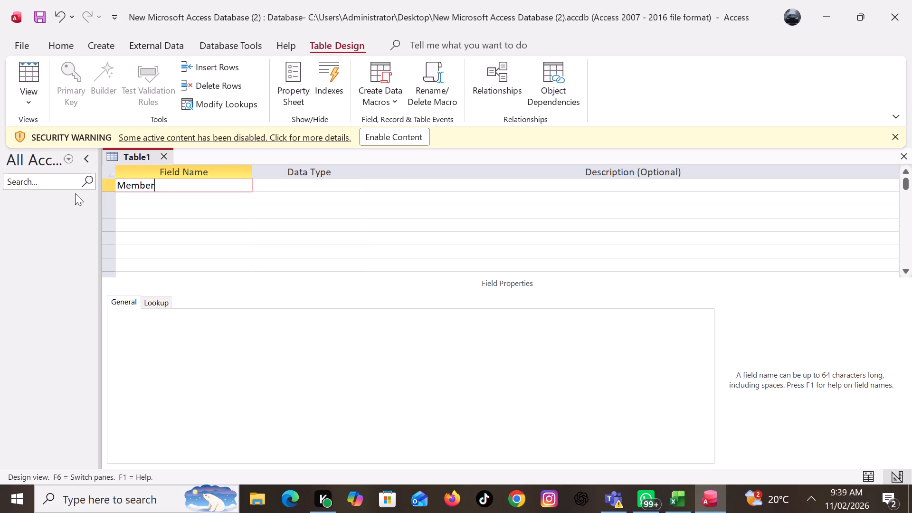
type("ID")
key("Down")
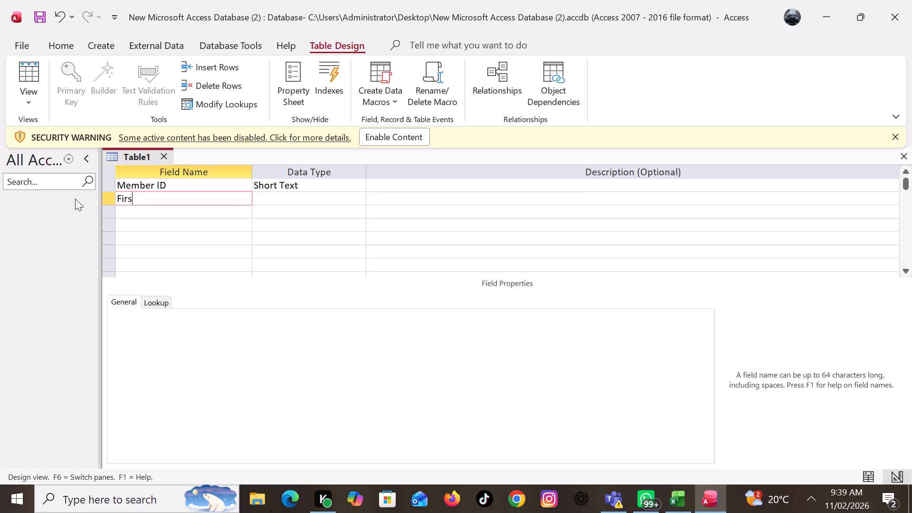
Add the fields First Name and Last Name below Member ID.
type("ame")
key("Down")
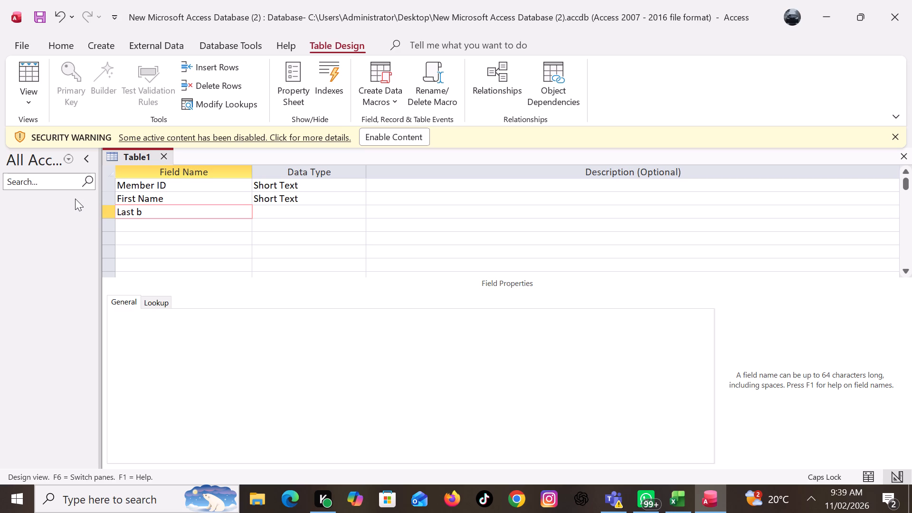
type("ame")
key("Down")
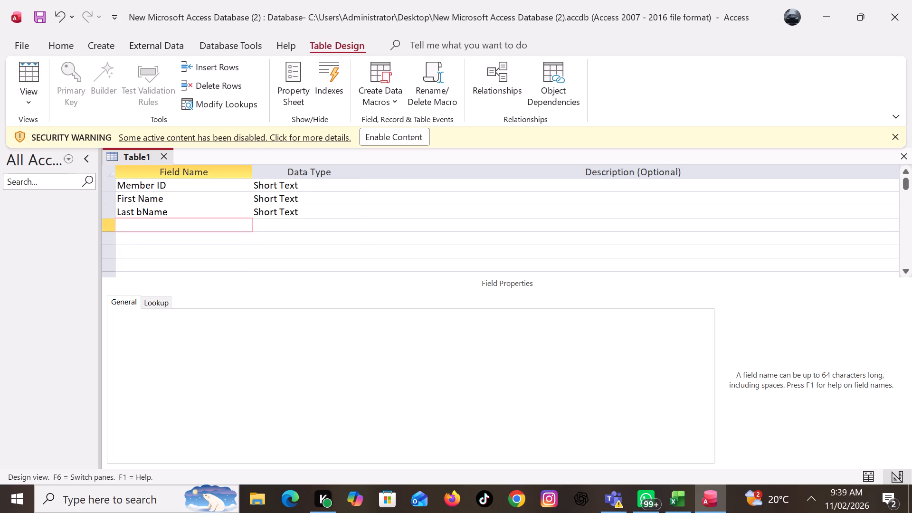
left_click(138, 216)
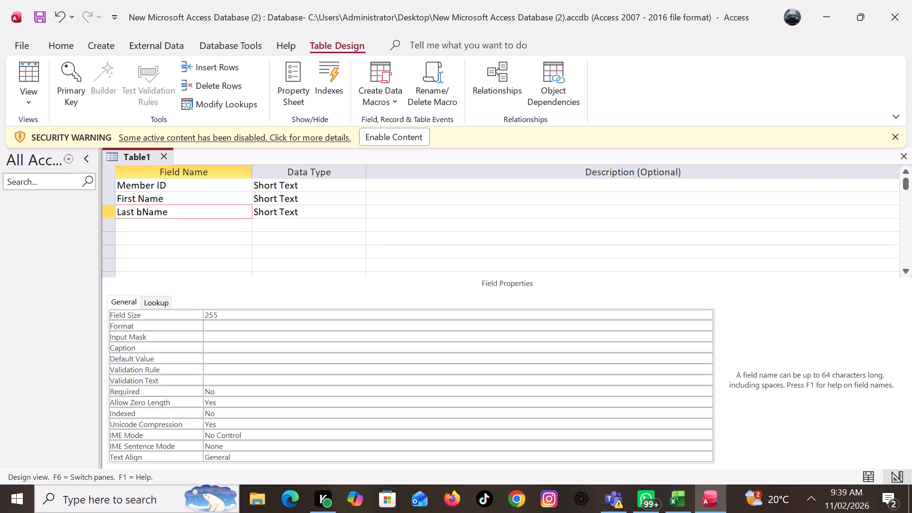
key("Right")
key("BackSpace")
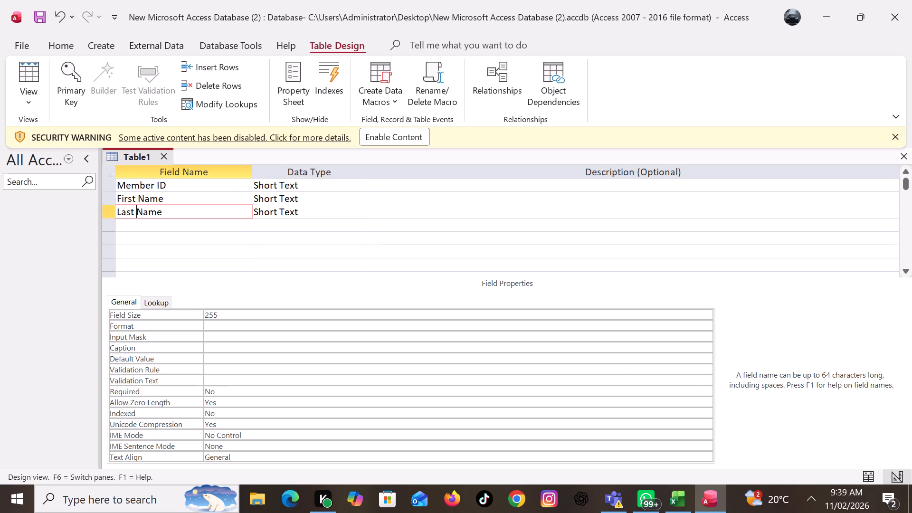
Add the fields Gender, DoB and Phone No below Last Name.
left_click(148, 228)
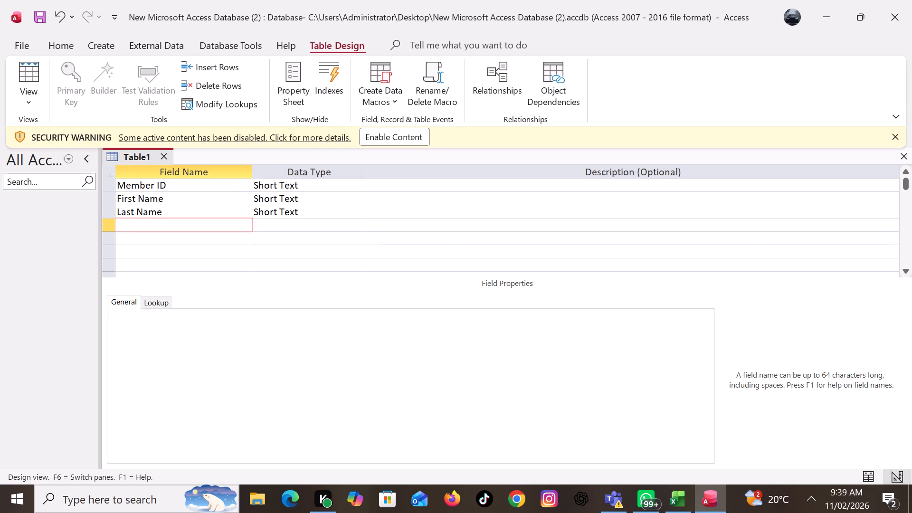
type("ender")
key("Down")
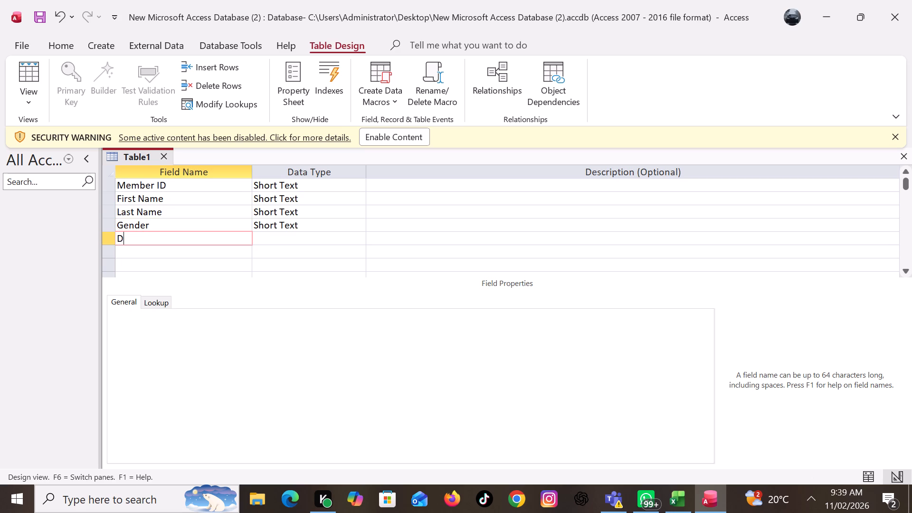
key("o")
key("Down")
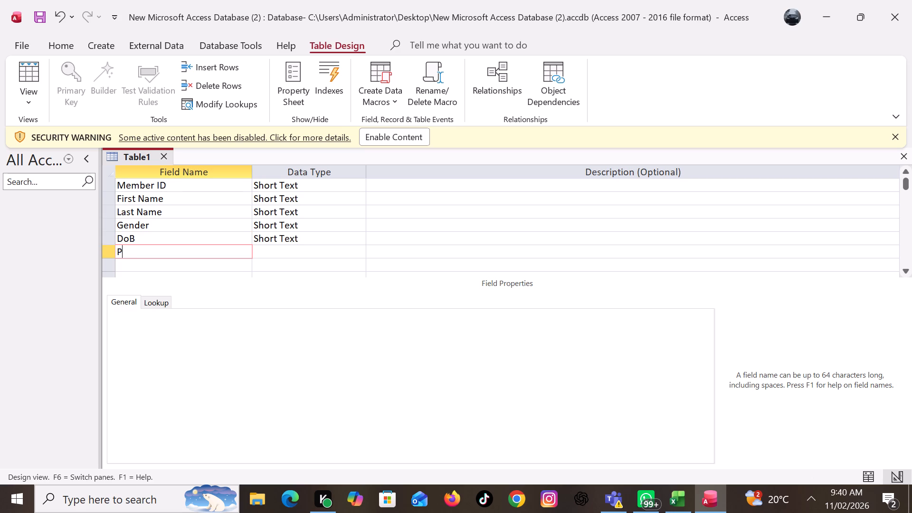
type("hone")
key("space")
key("o")
key("Down")
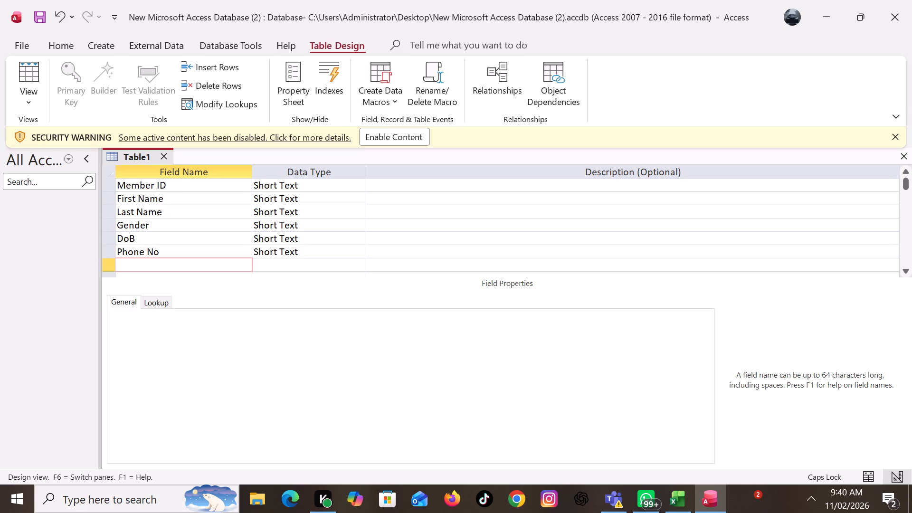
Add the fields Email, Address and Join Date below Phone No.
type("mail")
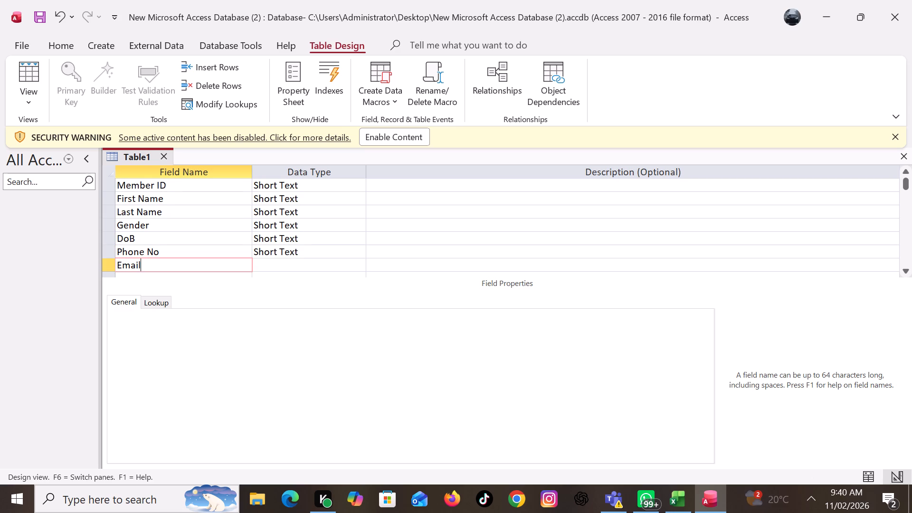
key("Down")
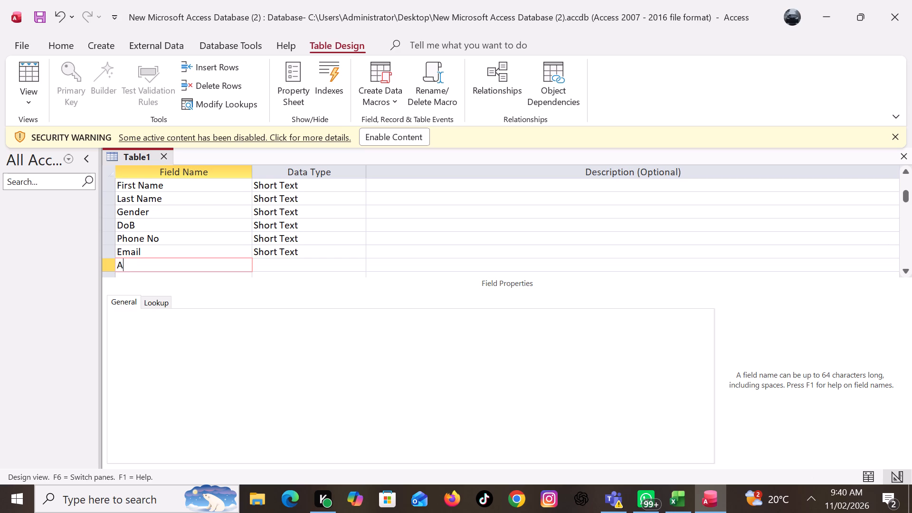
type("ddress")
key("Down")
key("Up")
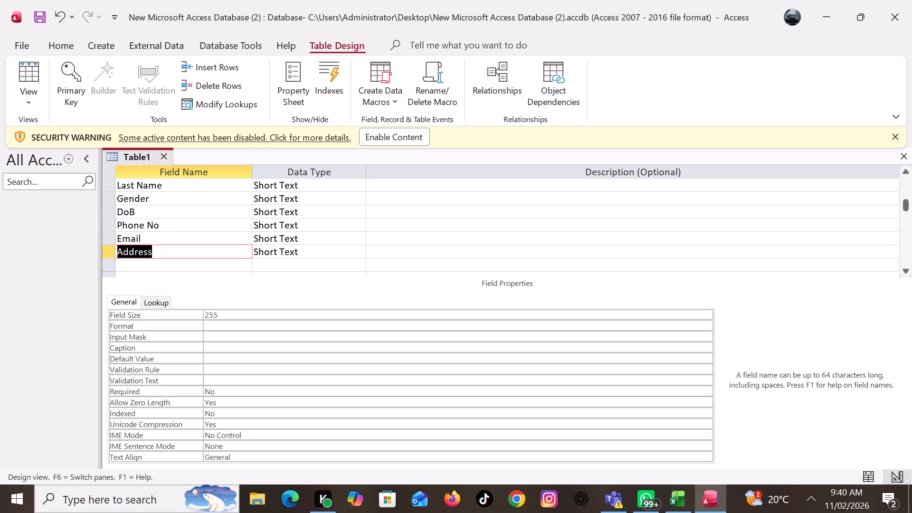
key("Down")
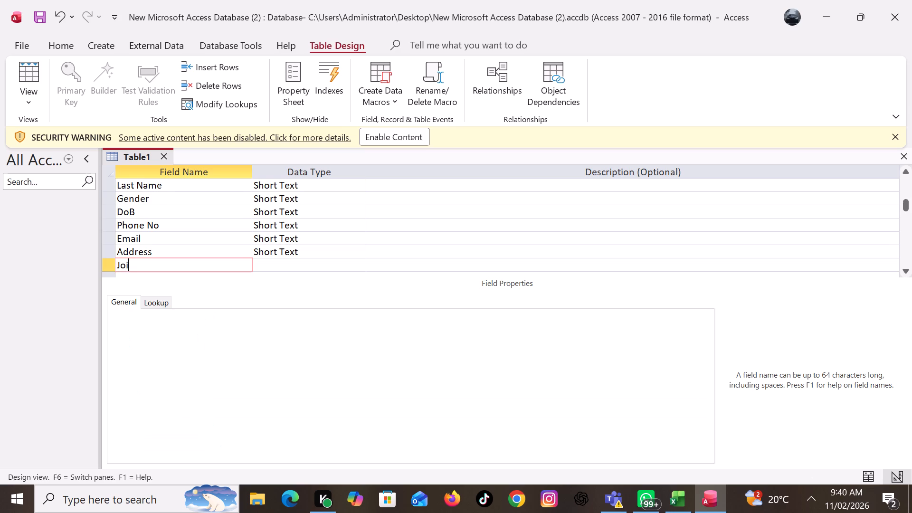
type("te")
key("Left")
key("Left")
key("a")
key("Down")
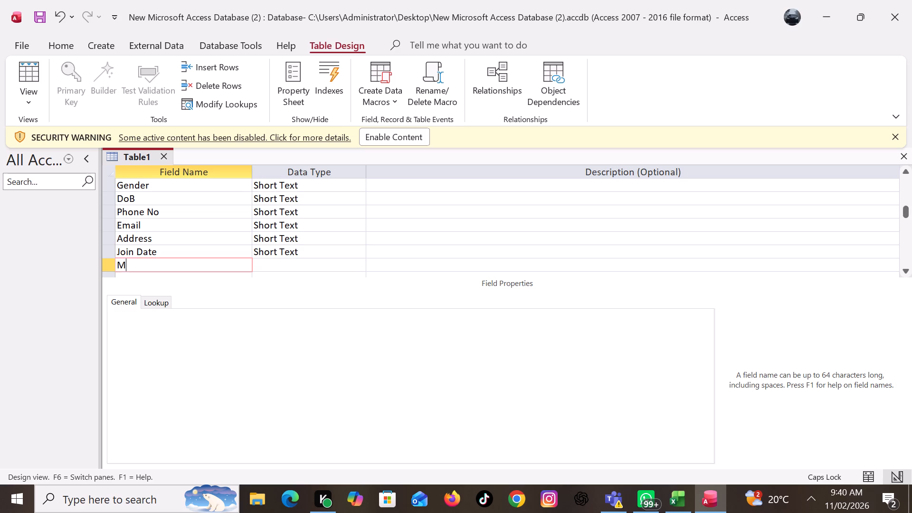
Add the fields Membership Id and Status below Join Date.
type("ember s")
key("BackSpace")
type("ship")
key("space")
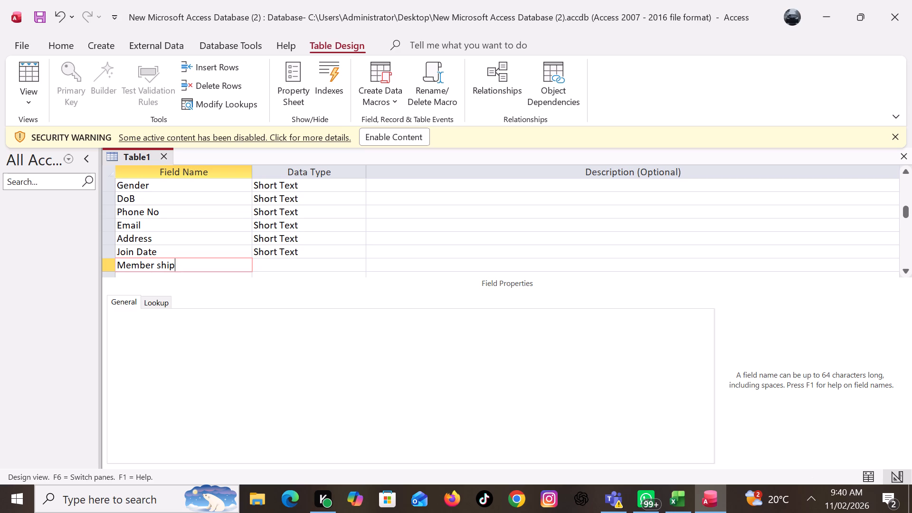
key("Down")
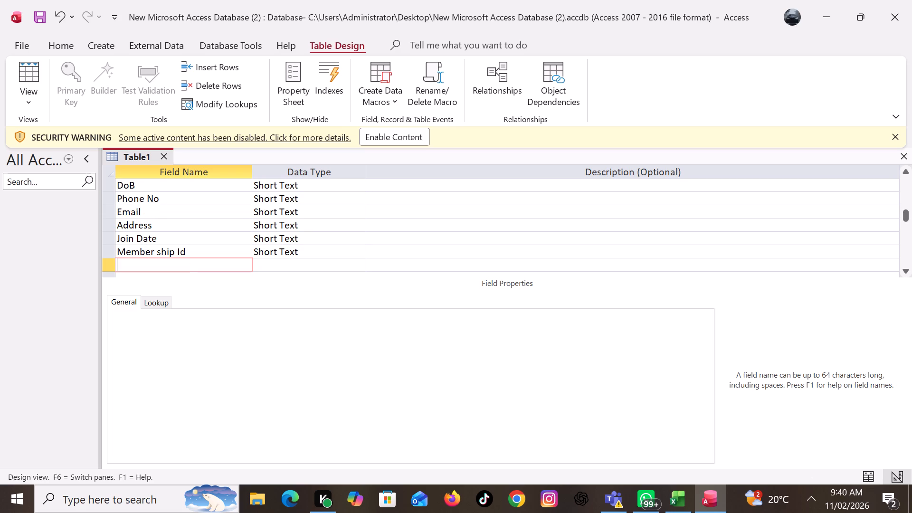
left_click(158, 251)
key("BackSpace")
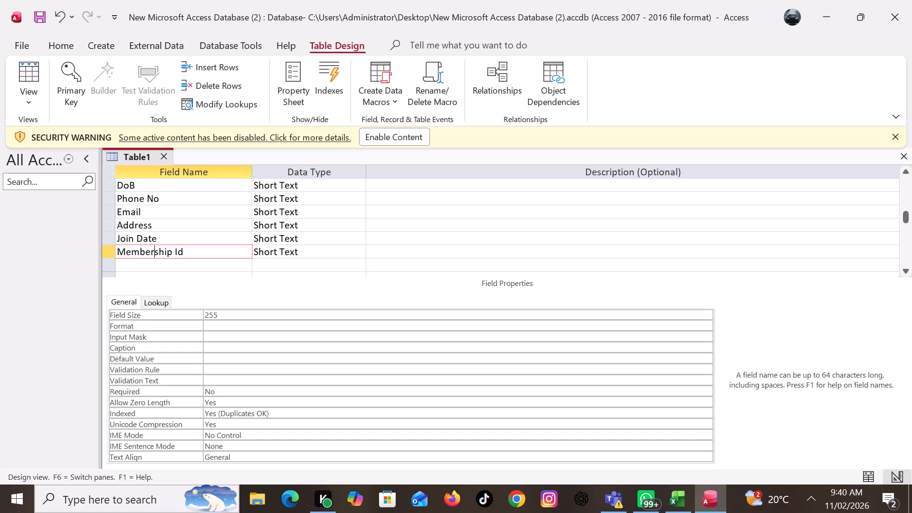
left_click(139, 263)
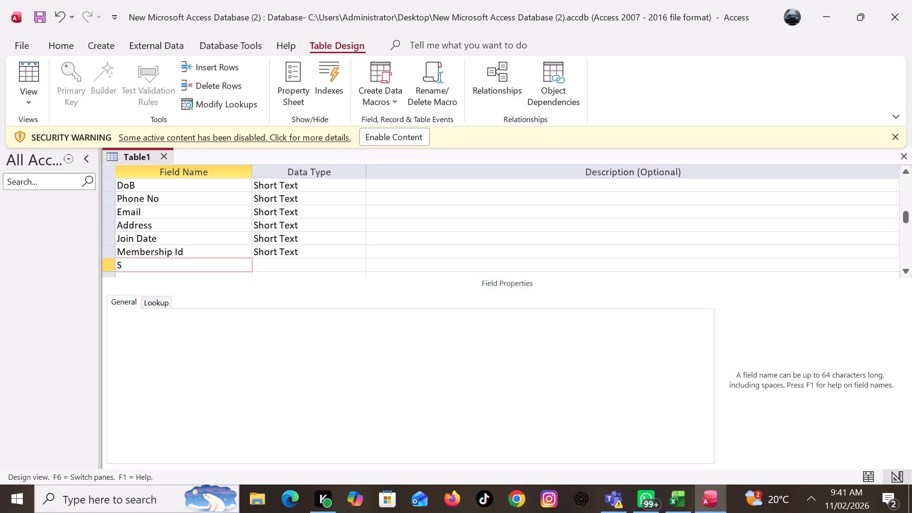
type("tatus")
Start a Lookup Wizard for the Status field's data type, choosing to enter the list values manually.
left_click(271, 262)
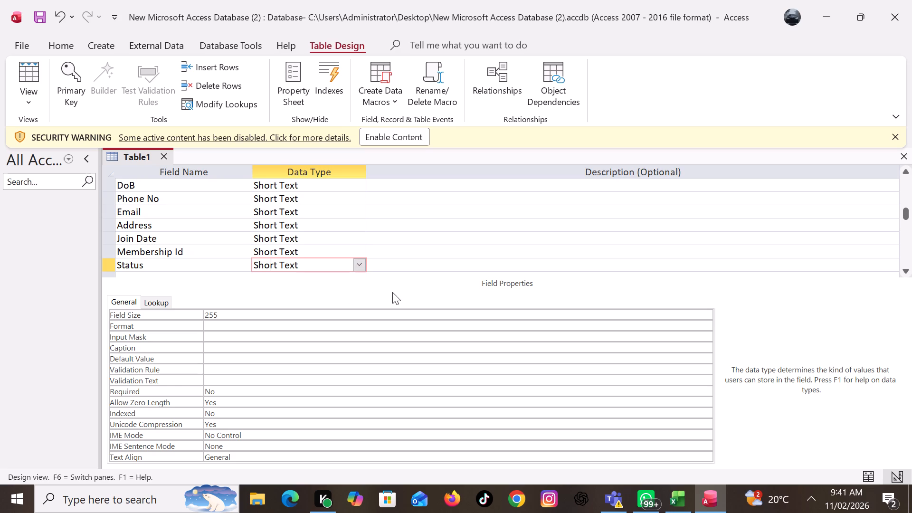
left_click(359, 262)
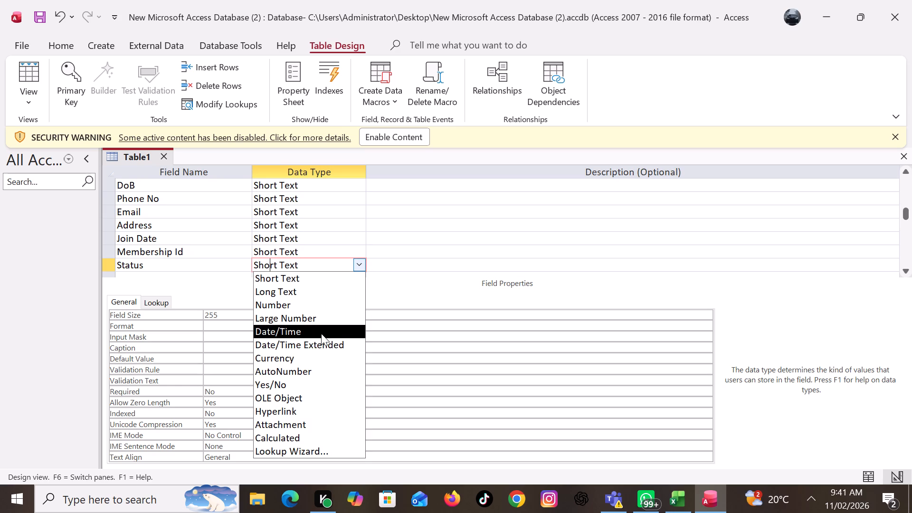
left_click(300, 452)
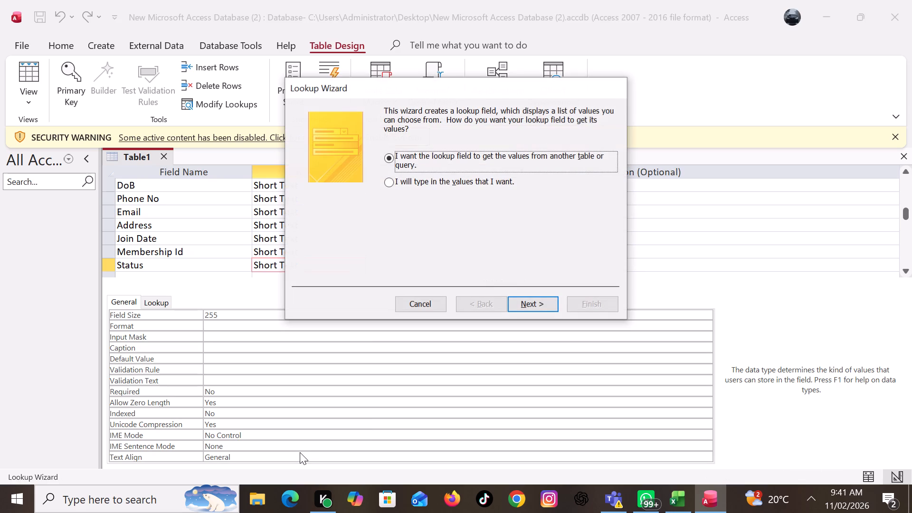
left_click(386, 177)
left_click(388, 181)
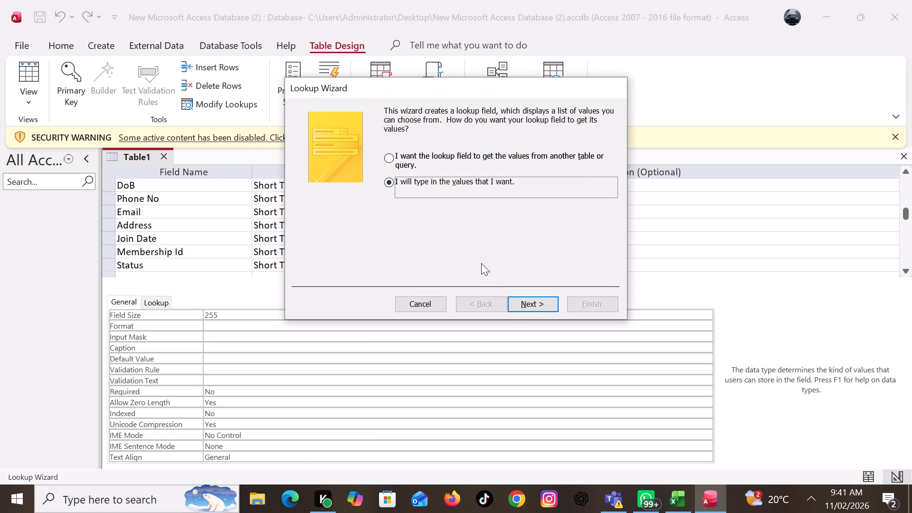
left_click(525, 301)
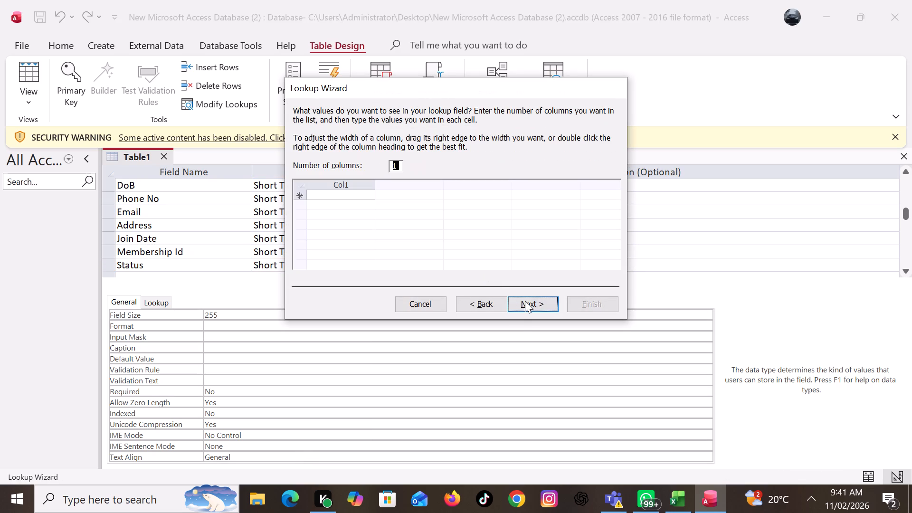
Enter Active and Inactive as the two values in the single-column Status lookup list.
left_click(320, 191)
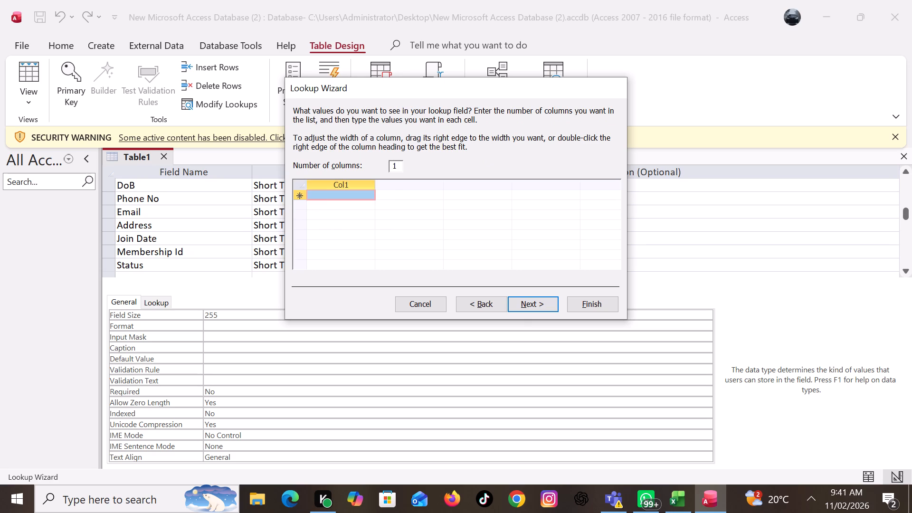
key("a")
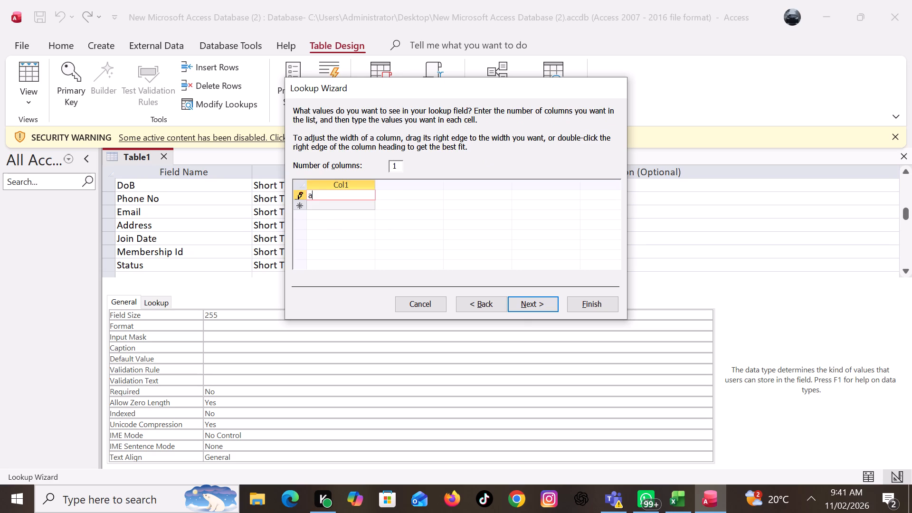
key("equal")
key("BackSpace")
key("BackSpace")
key("a")
type("ctive")
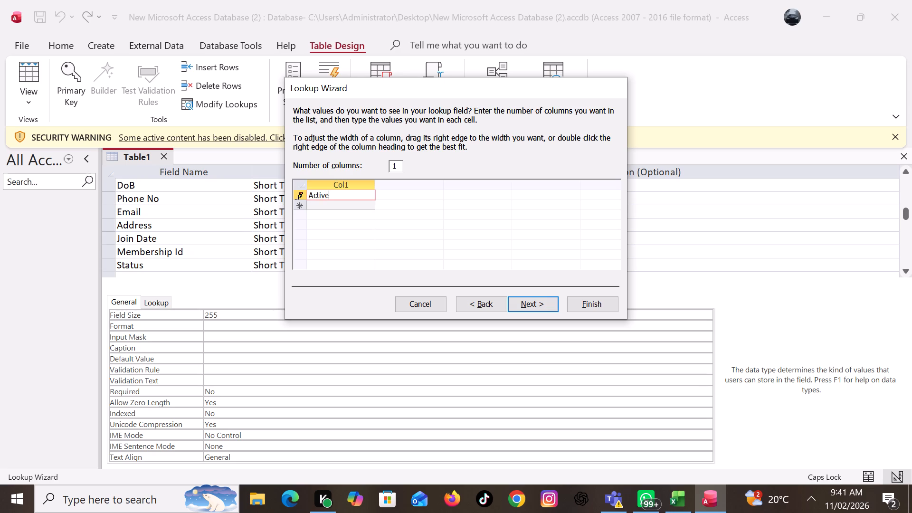
key("Down")
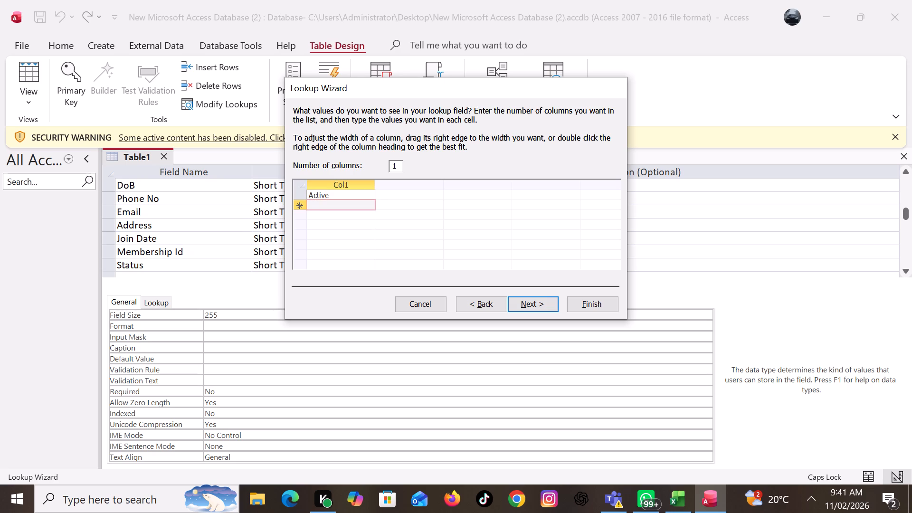
key("i")
key("n")
type("active")
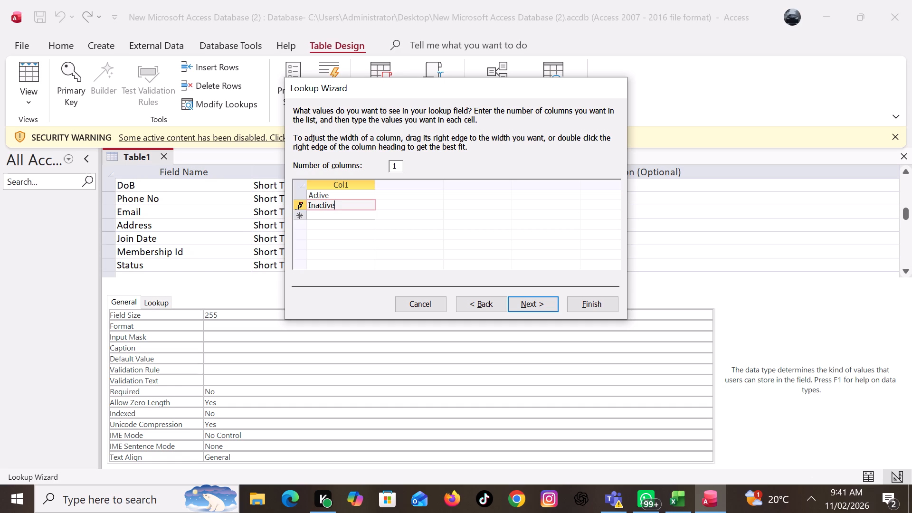
Limit Status entries to the list and finish the lookup, keeping the label Status.
left_click(525, 303)
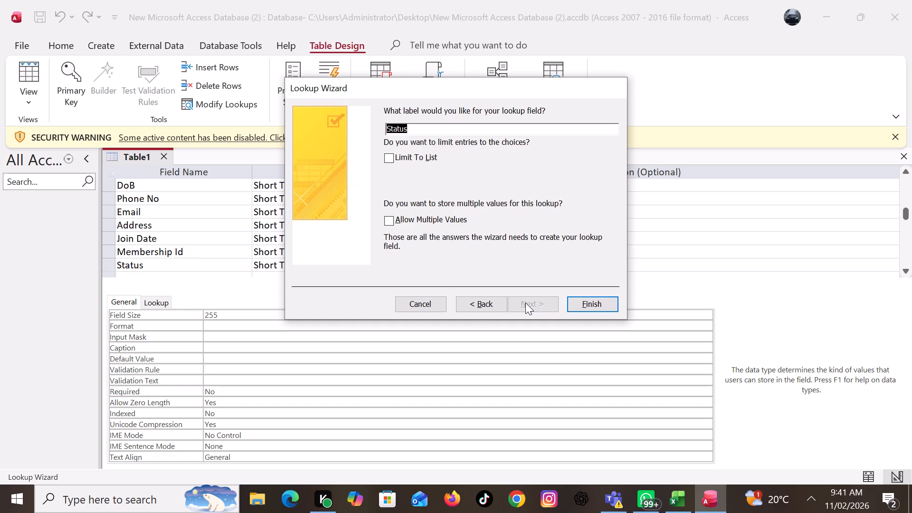
left_click(389, 157)
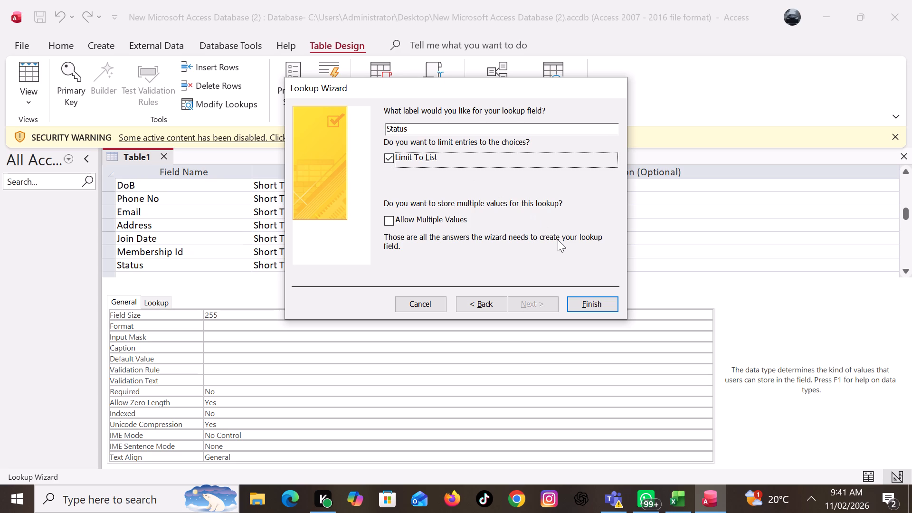
left_click(585, 306)
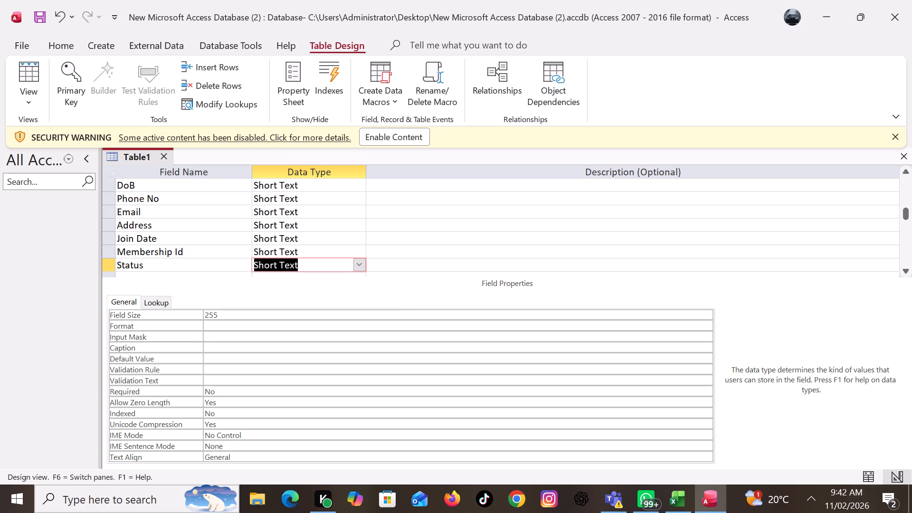
Set the data type of the Membership Id field to Number.
left_click(331, 248)
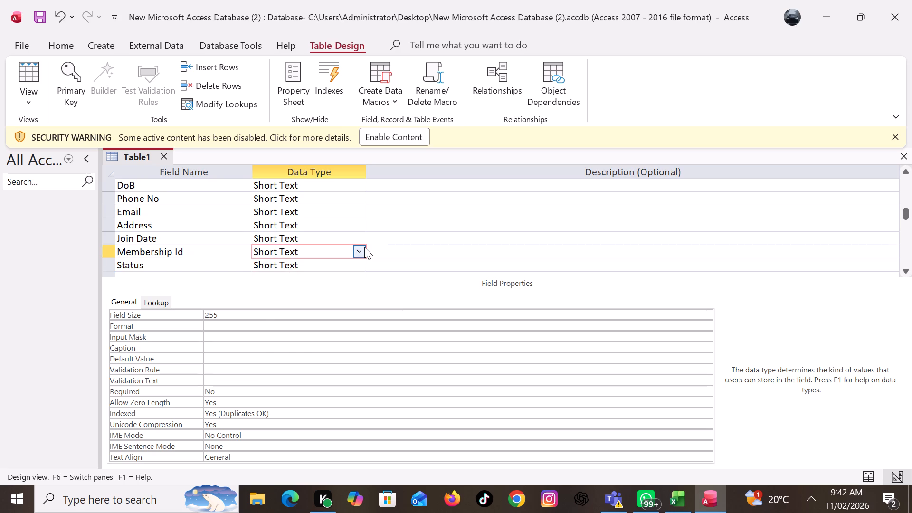
left_click(364, 247)
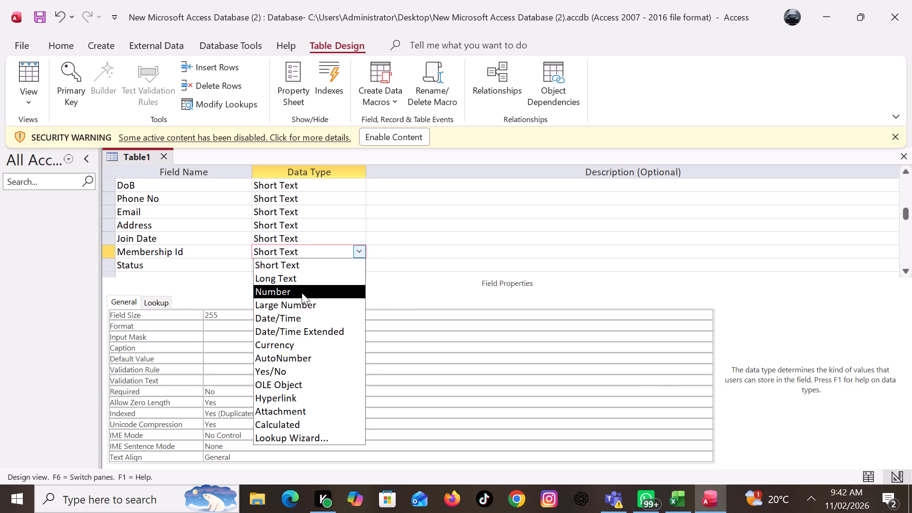
left_click(302, 293)
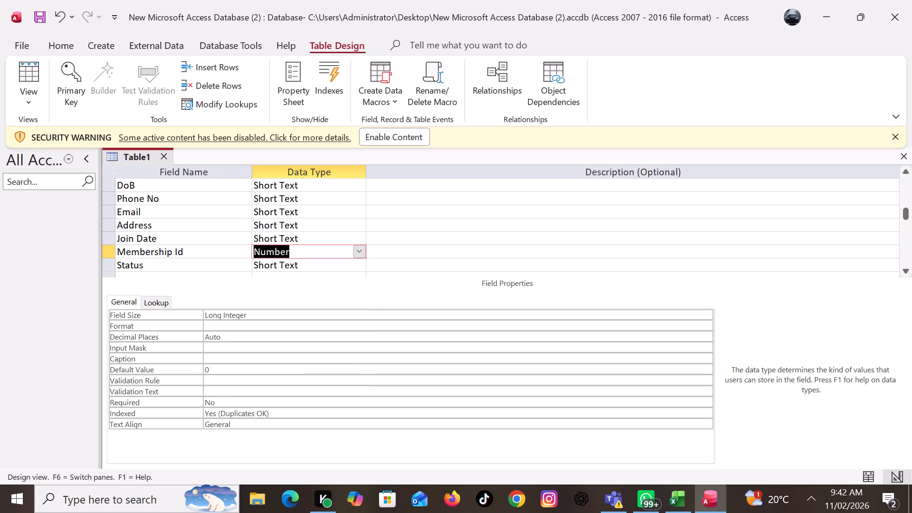
Set the data type of the Join Date and DoB fields to Date/Time.
left_click(317, 235)
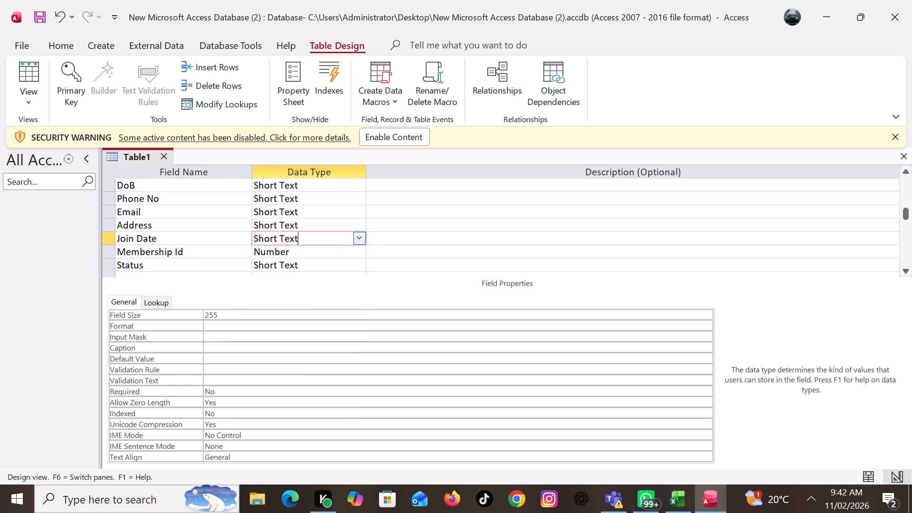
left_click(361, 239)
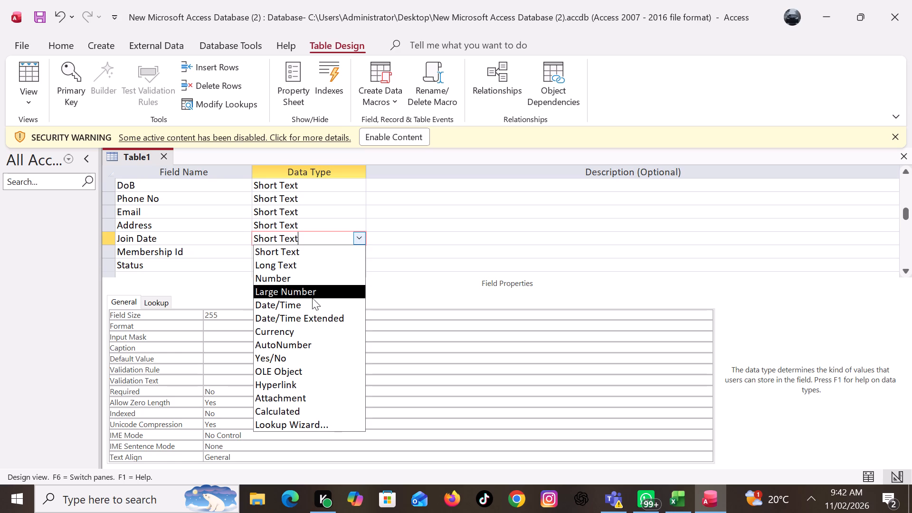
left_click(296, 307)
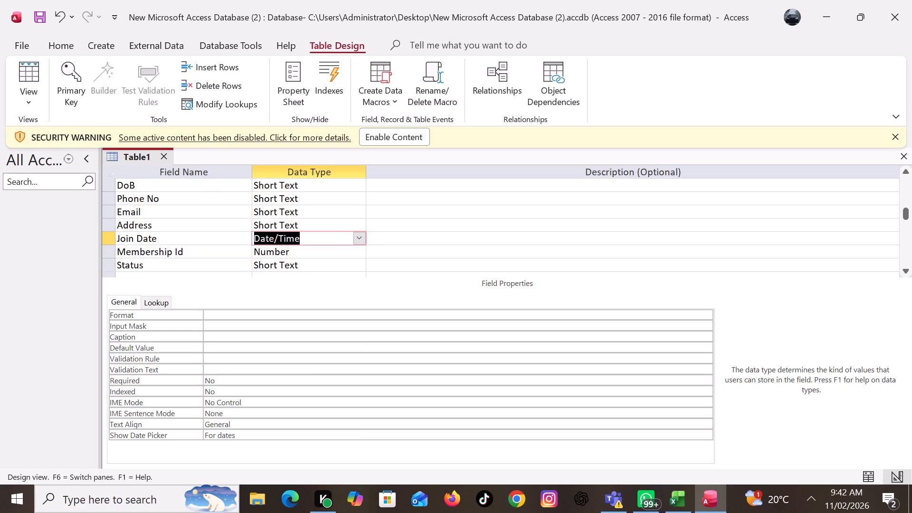
scroll(270, 209, "up", 1)
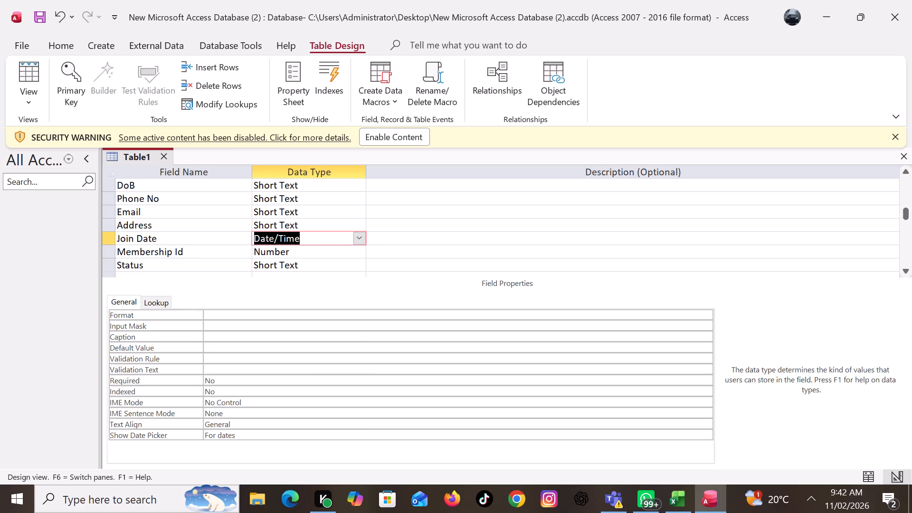
left_click(331, 188)
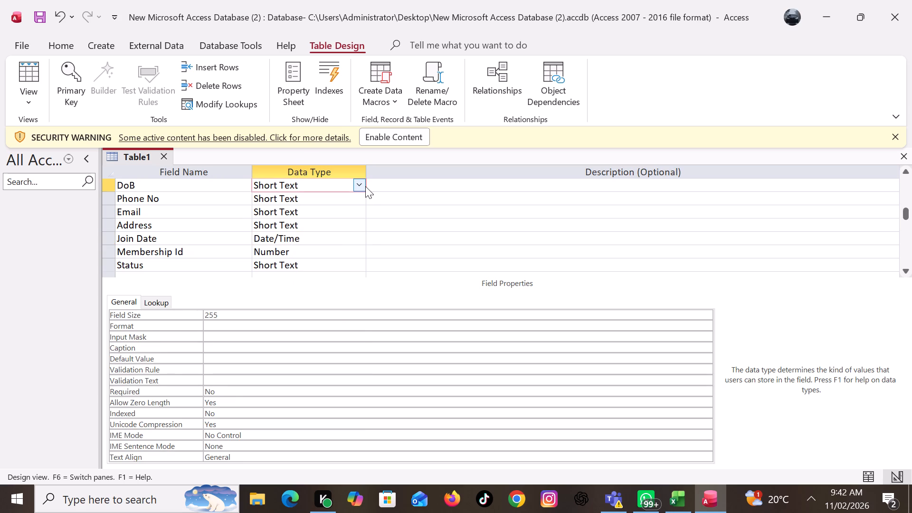
left_click(365, 186)
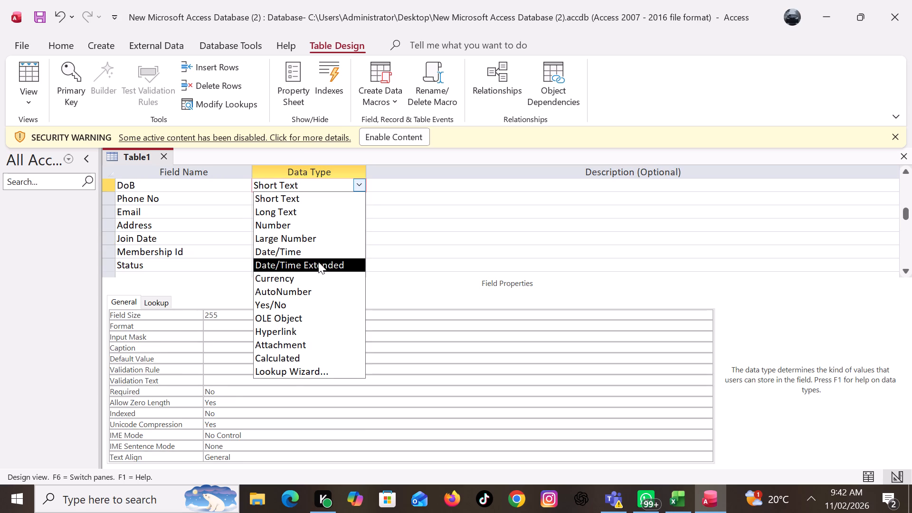
left_click(316, 253)
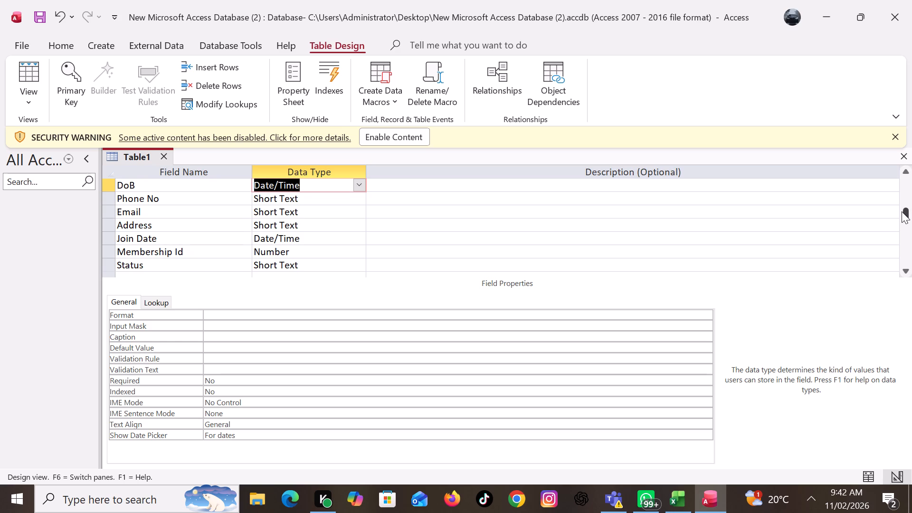
Start a Lookup Wizard for the Gender field's data type, choosing to enter the list values manually.
left_click_drag(902, 212, 896, 174)
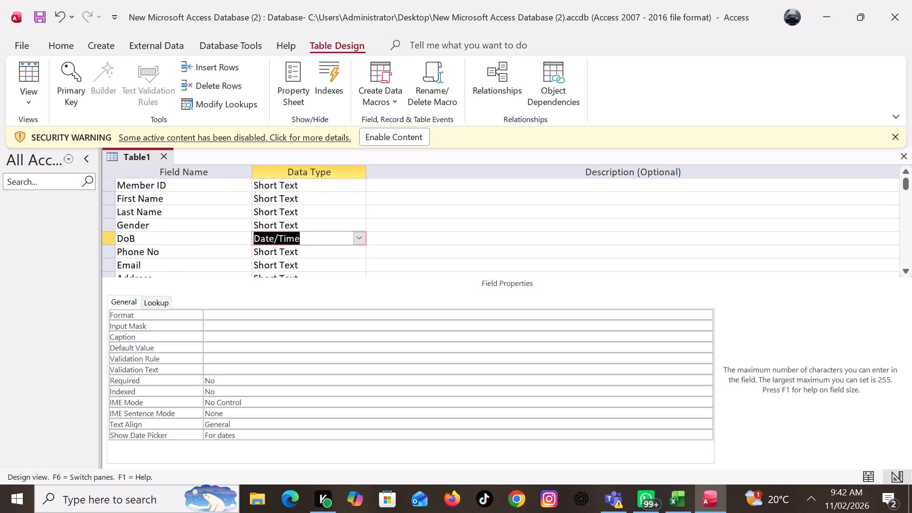
left_click(315, 226)
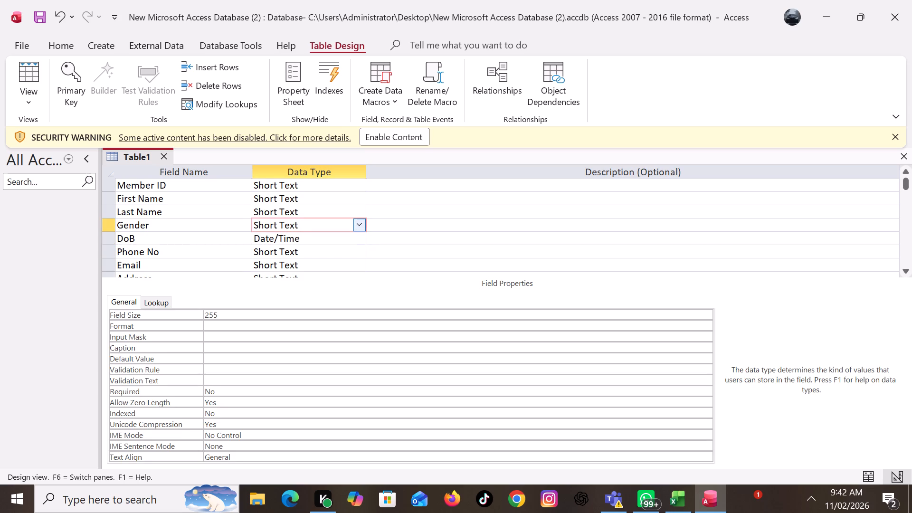
left_click(359, 228)
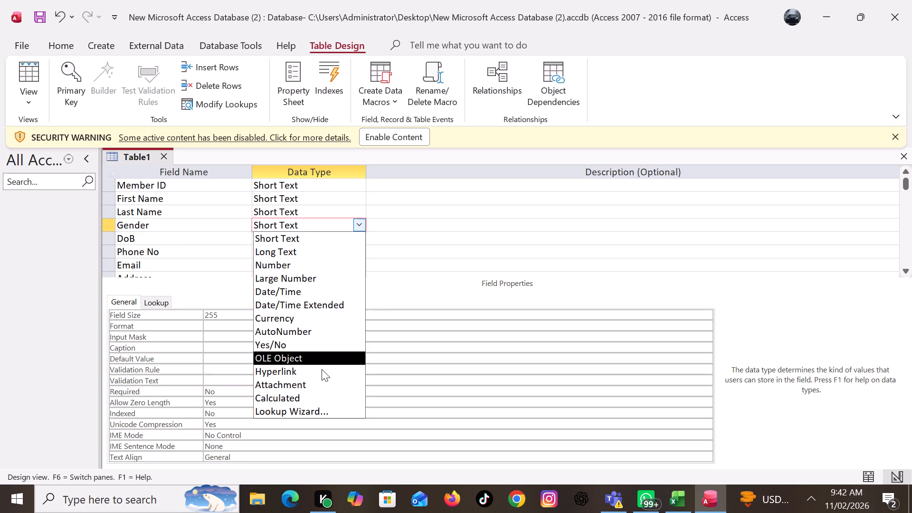
left_click(310, 409)
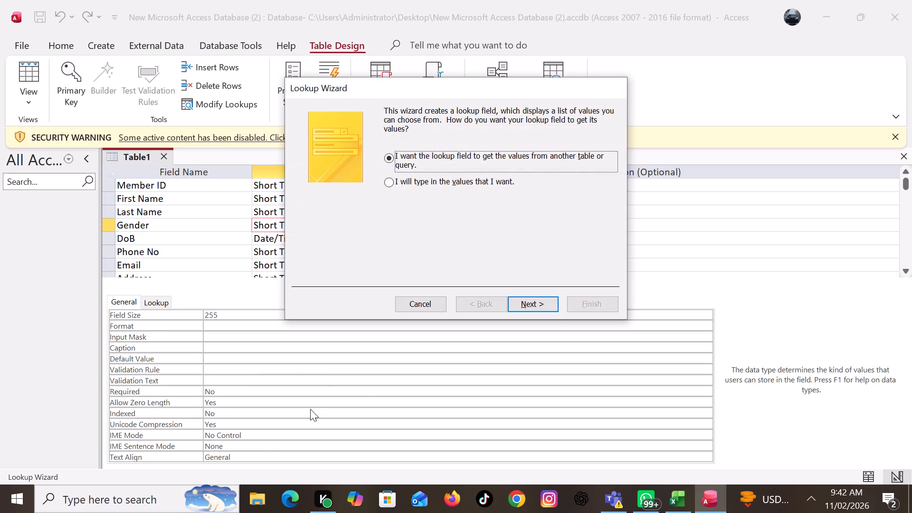
left_click(388, 188)
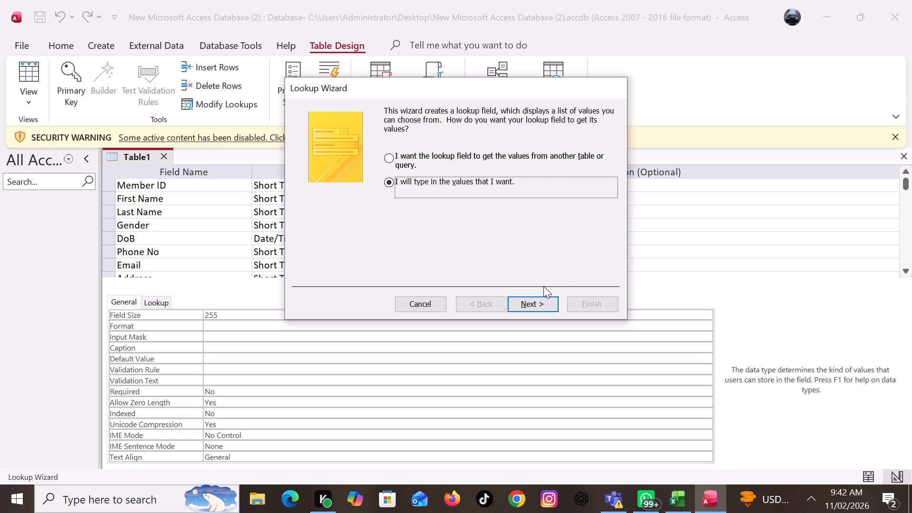
left_click(527, 304)
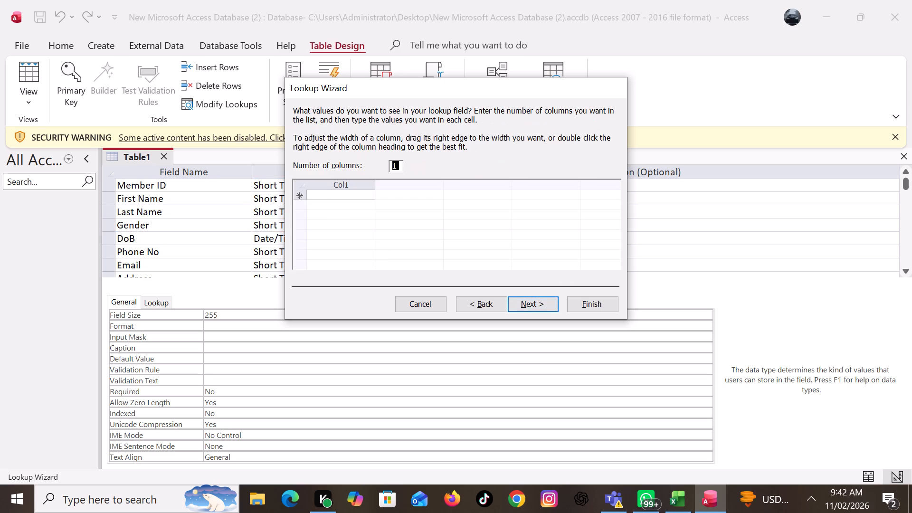
Enter Male and Female as the values of the Gender field's lookup list.
left_click(315, 192)
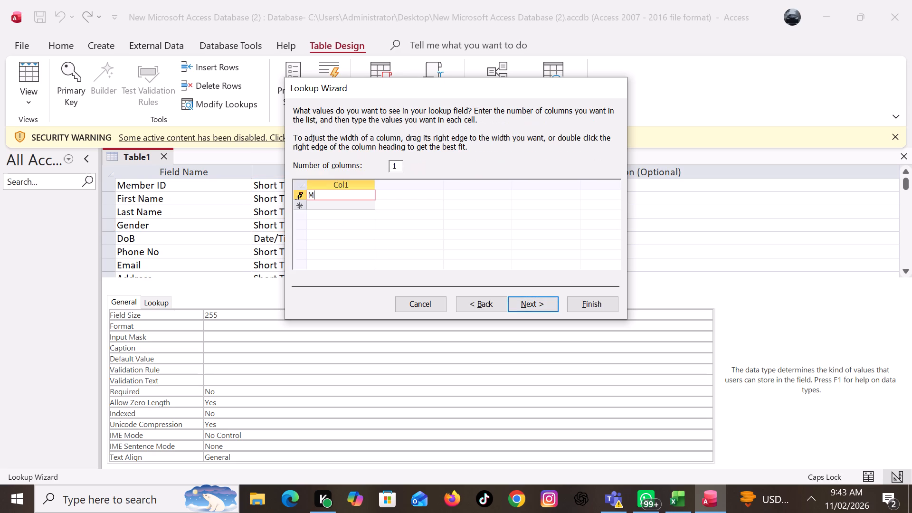
key("Down")
type("emak")
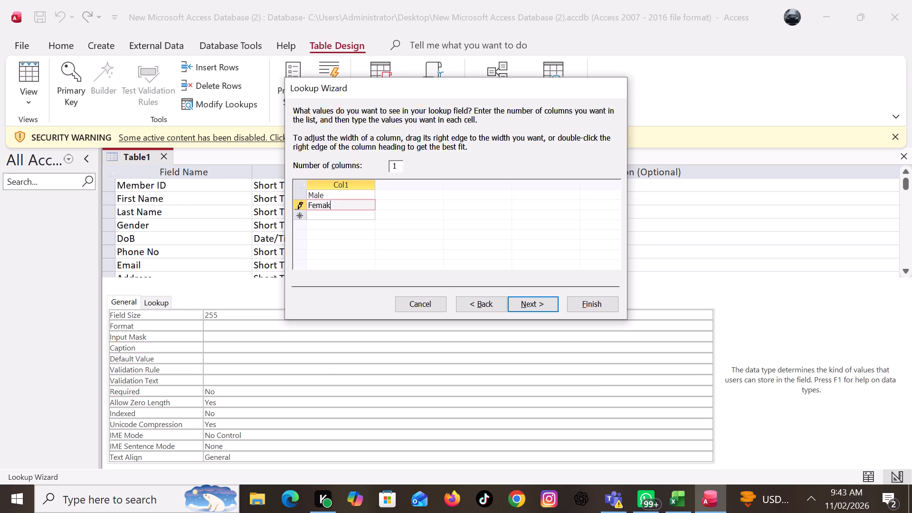
key("BackSpace")
type("le")
left_click(535, 302)
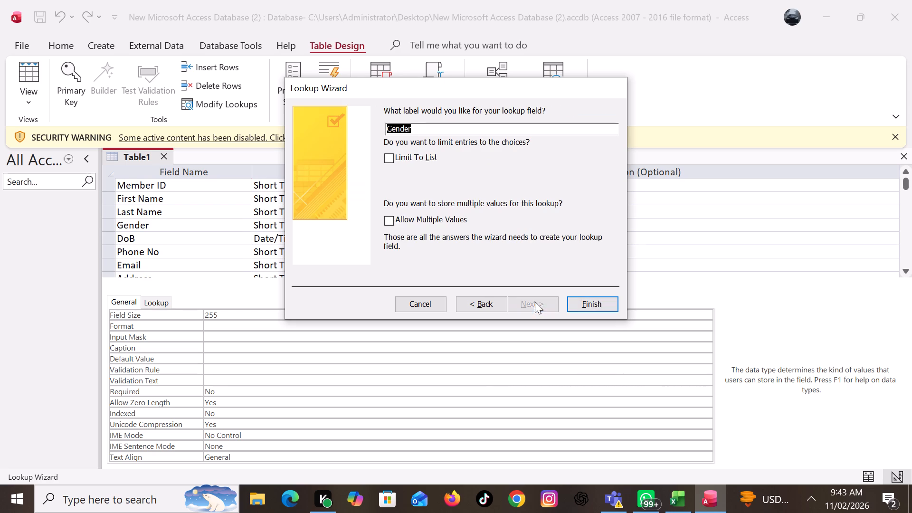
Limit Gender entries to the list and finish the lookup, keeping the label Gender.
left_click(394, 158)
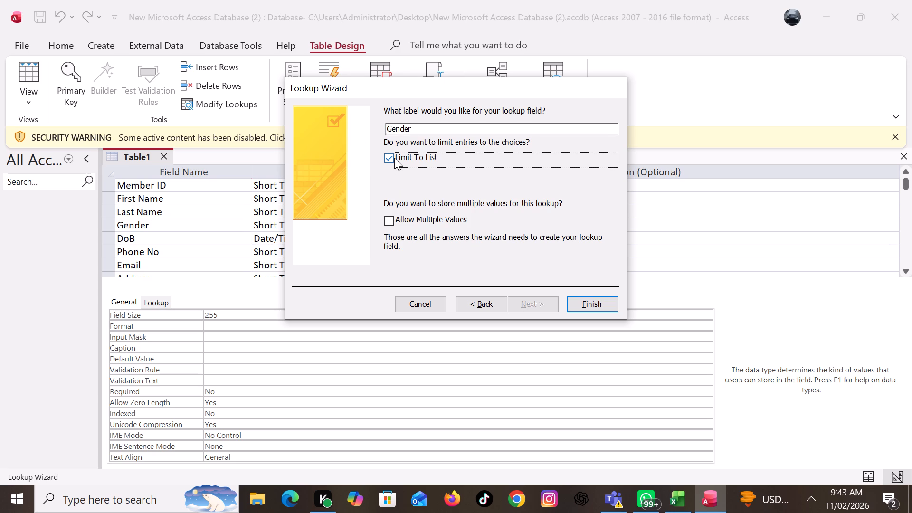
left_click(585, 302)
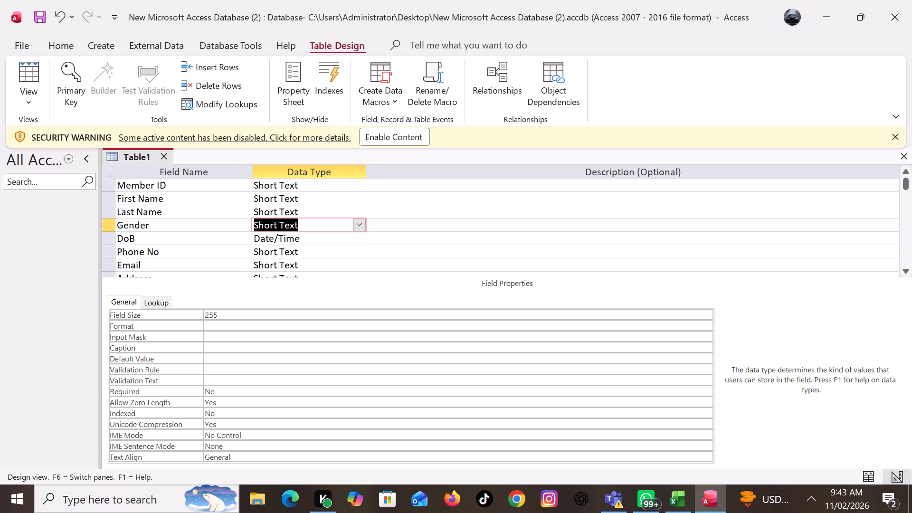
Set the Member ID field's data type to AutoNumber and make it the table's primary key.
left_click(326, 183)
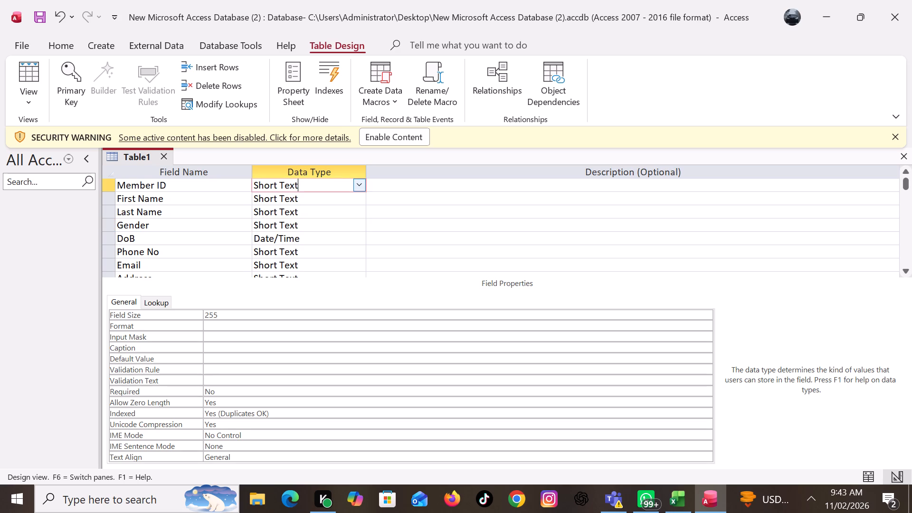
left_click(358, 181)
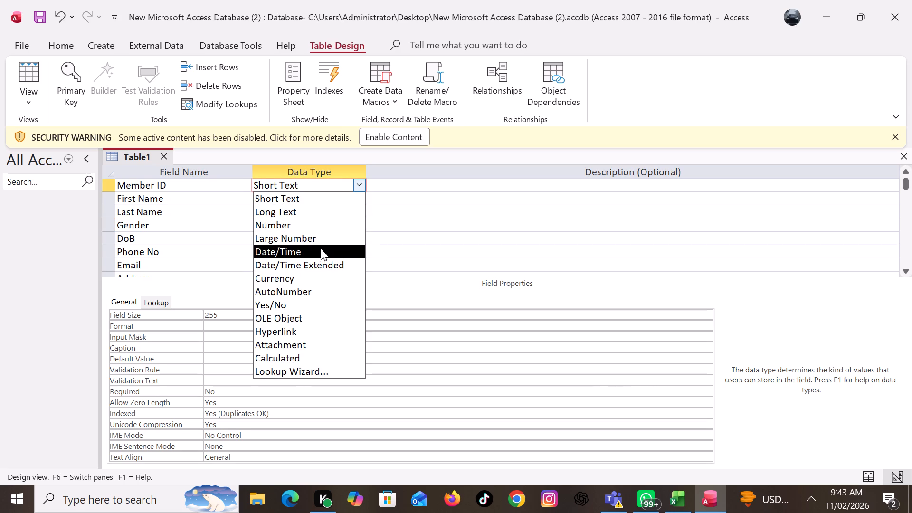
left_click(304, 294)
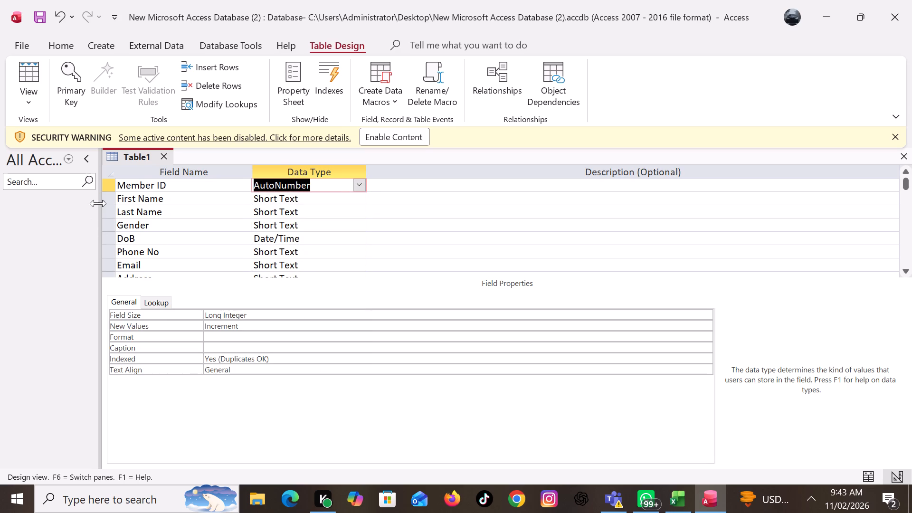
left_click(106, 186)
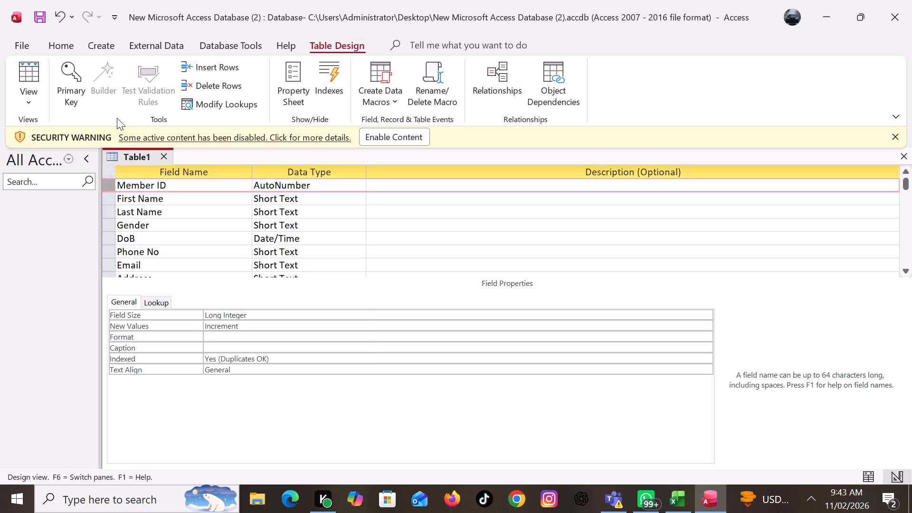
left_click(62, 85)
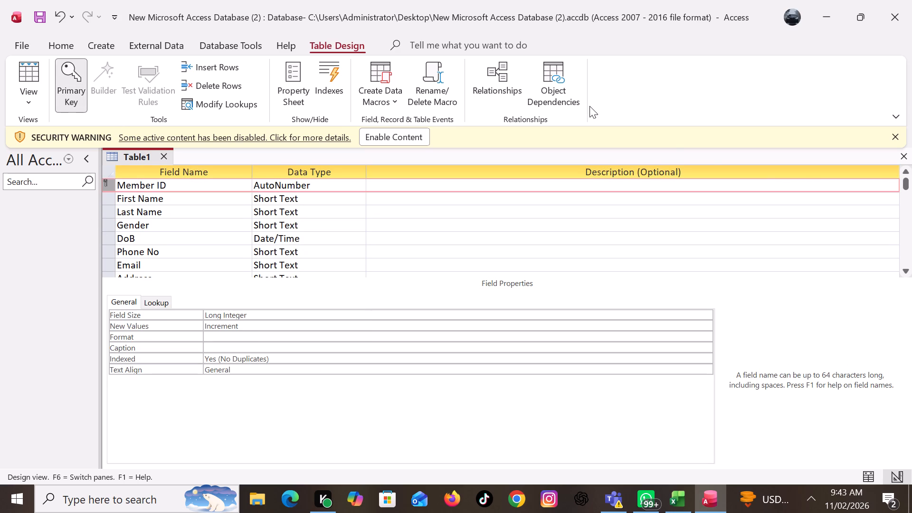
Close the table design, saving the table under the name Members.
left_click(903, 160)
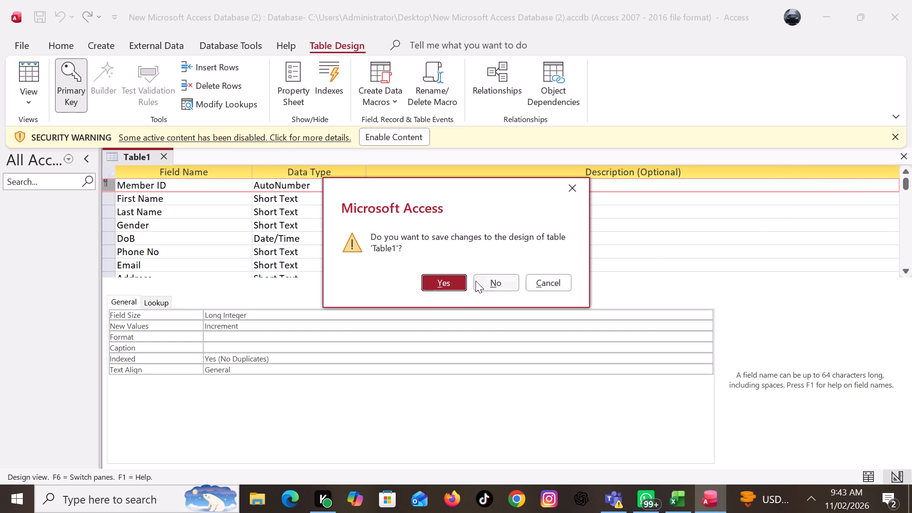
left_click(442, 284)
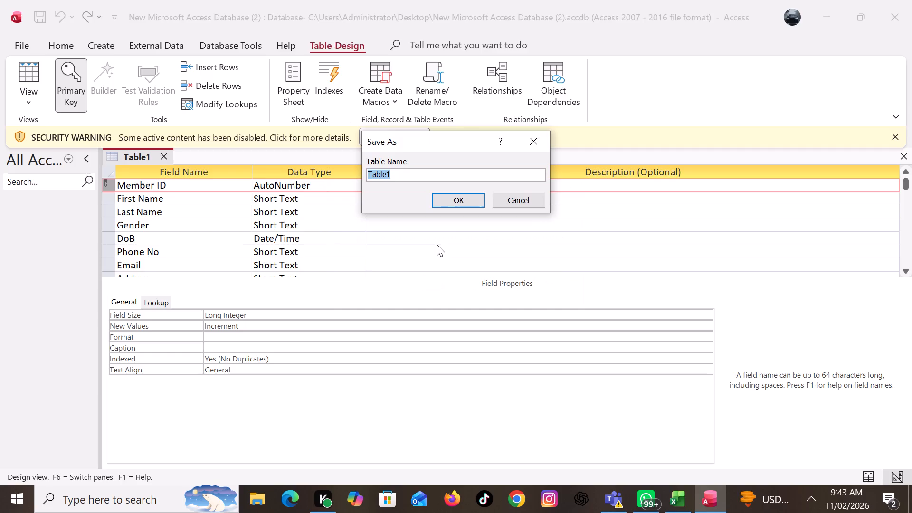
type("embers")
key("Return")
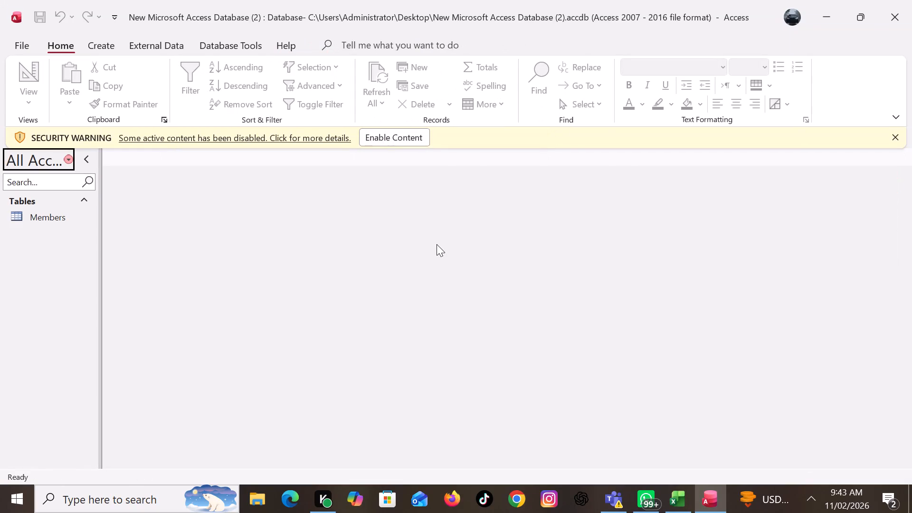
Enable the database's blocked active content.
left_click(396, 137)
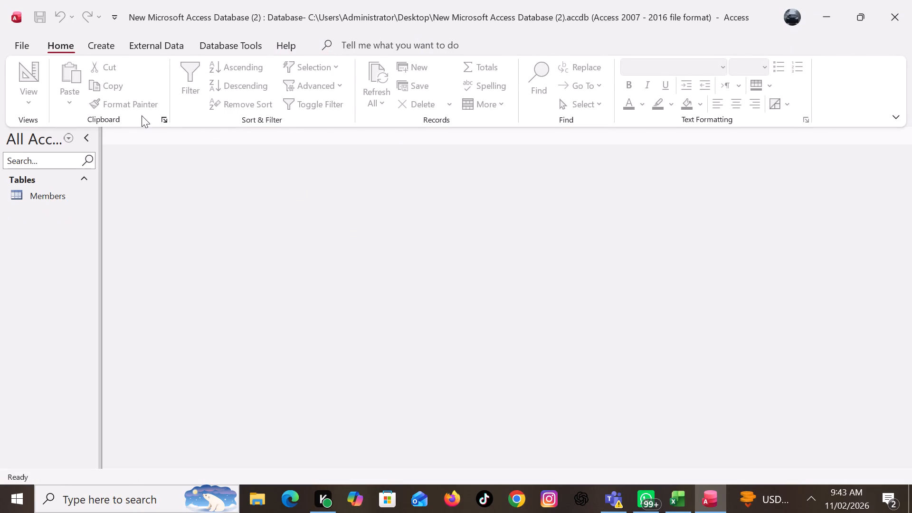
Create a second table in Design View and name its first field Membership ID.
left_click(106, 49)
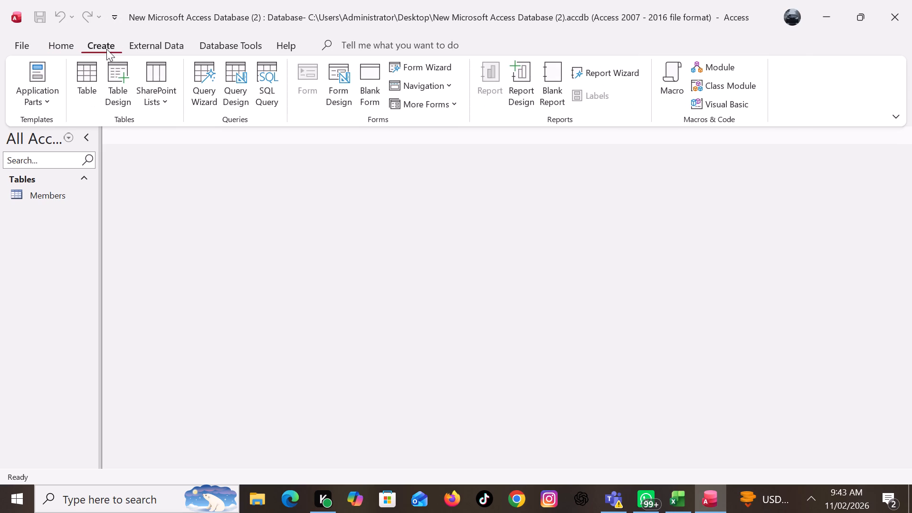
left_click(112, 82)
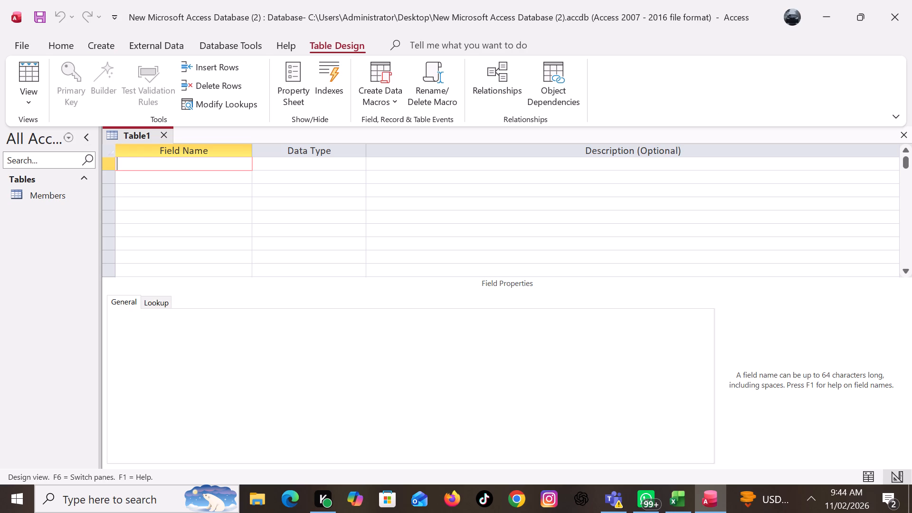
type("embership")
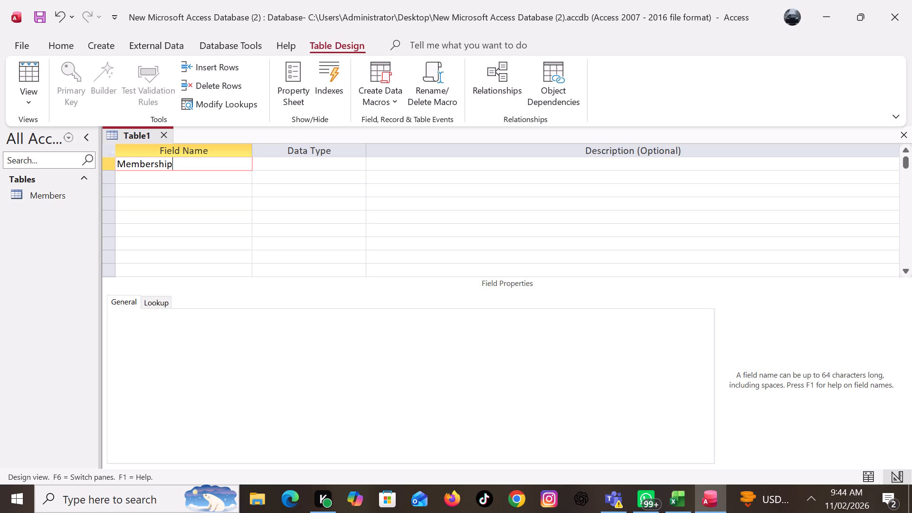
key("space")
key("BackSpace")
key("BackSpace")
type("ID")
key("Down")
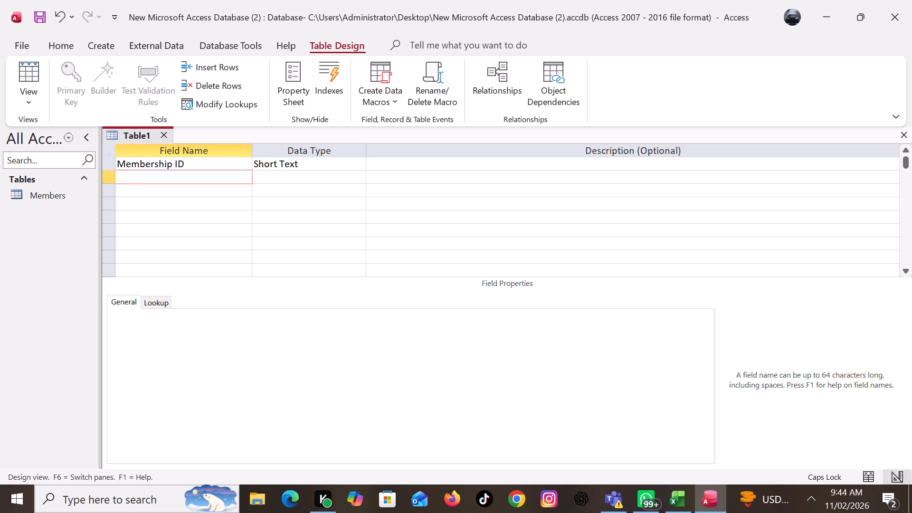
Set the Membership ID field's data type to AutoNumber and make it the primary key.
left_click(344, 166)
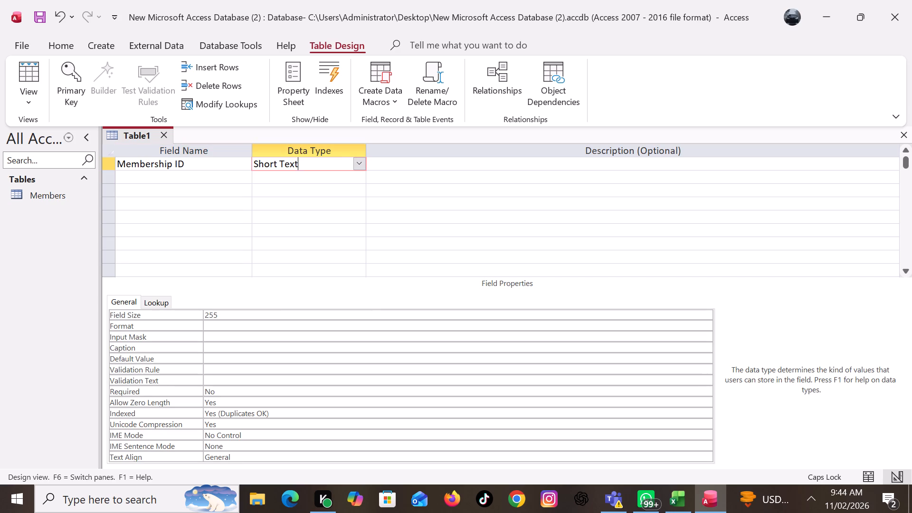
left_click(353, 161)
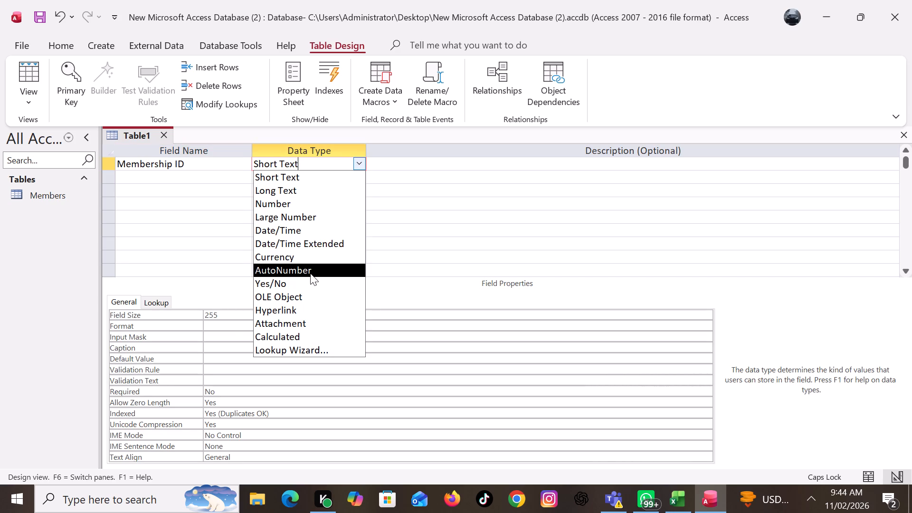
left_click(310, 272)
left_click(106, 166)
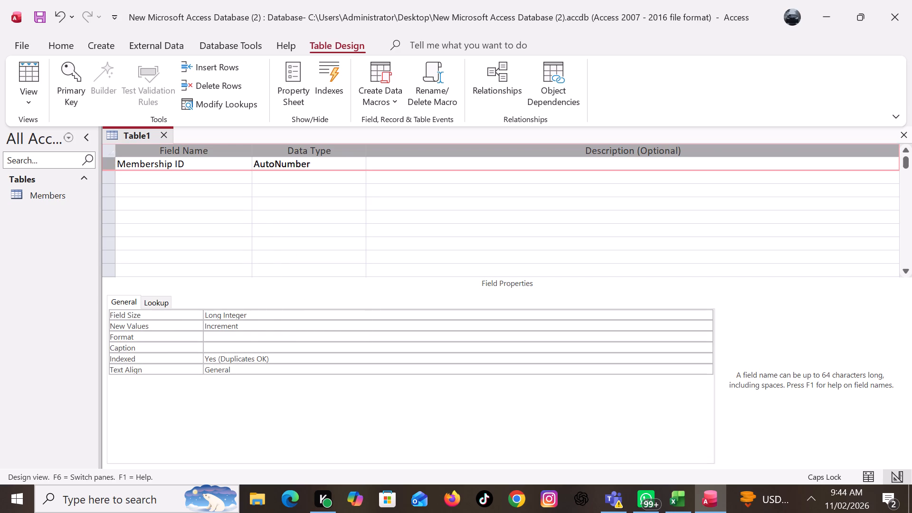
left_click(68, 86)
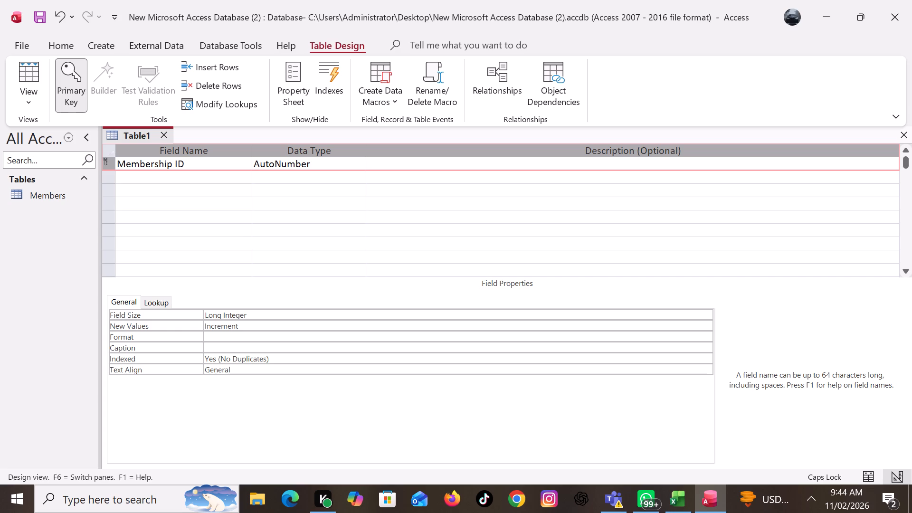
Add the fields Membership Name and Duration below Membership ID, leaving the default data type.
left_click(125, 180)
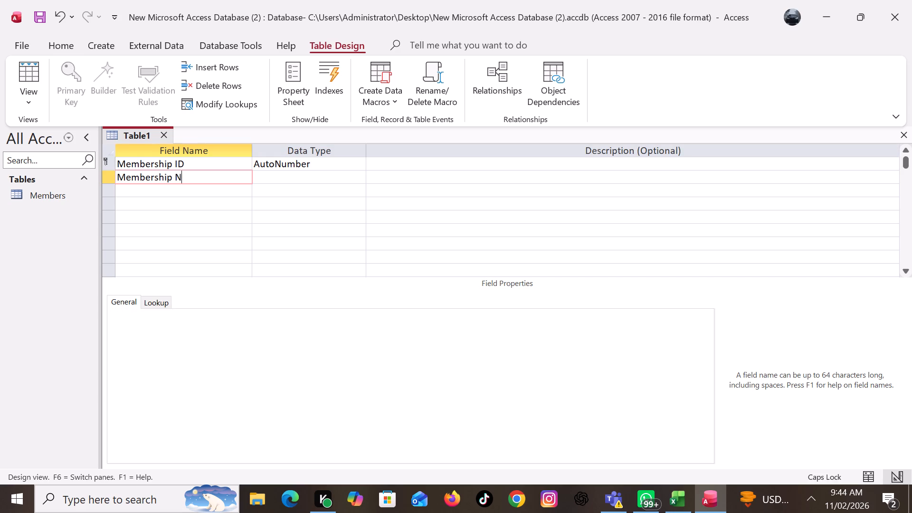
type("ame")
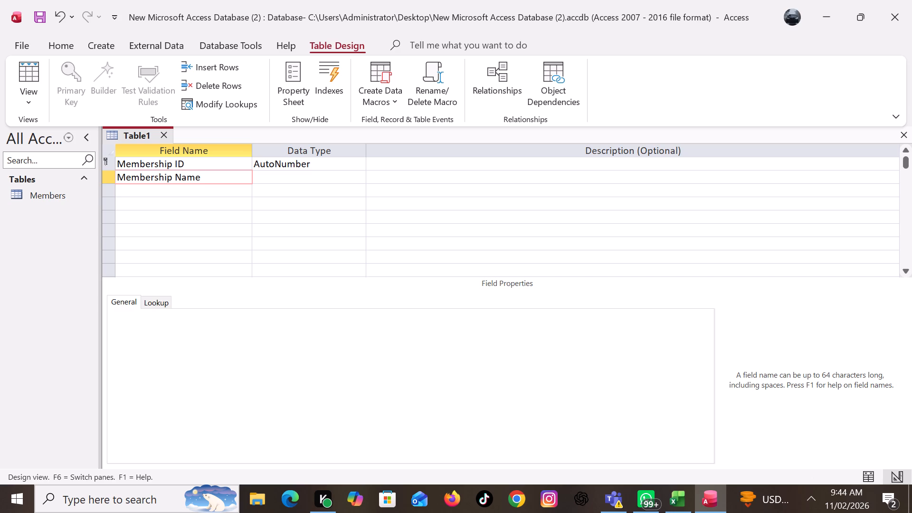
left_click(122, 188)
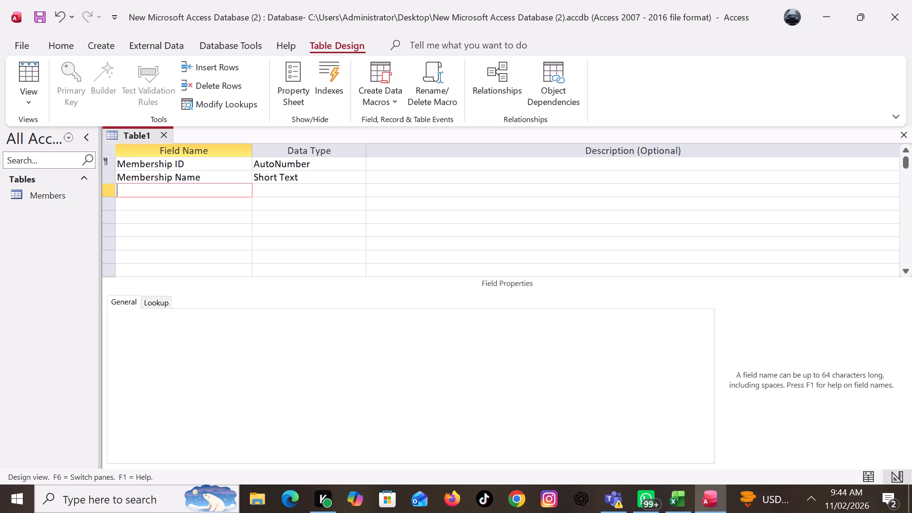
type("urat")
type("ion")
Add a field named Fee below Duration with the Currency data type.
left_click(133, 200)
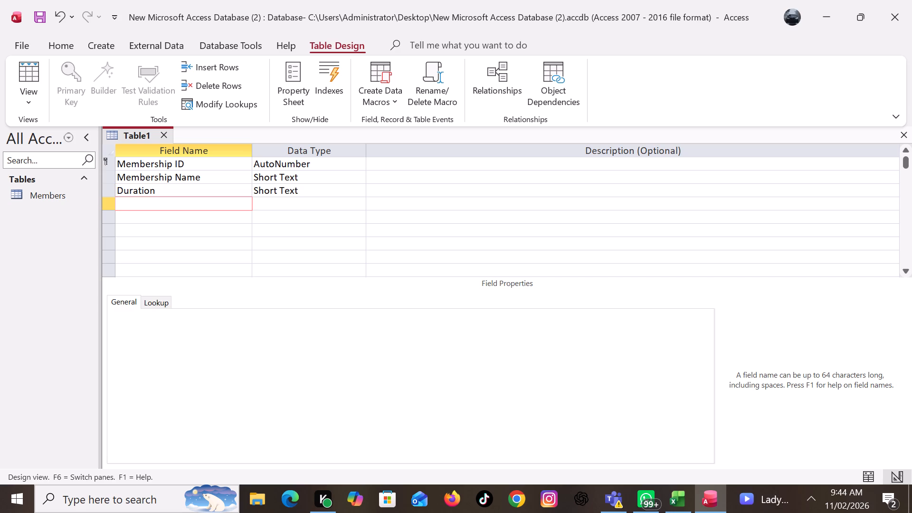
type("ee")
left_click(269, 202)
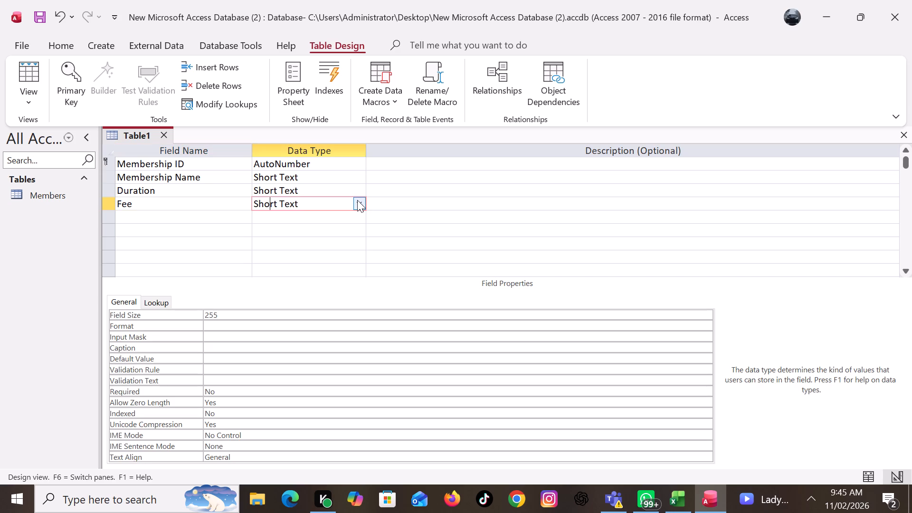
left_click(362, 200)
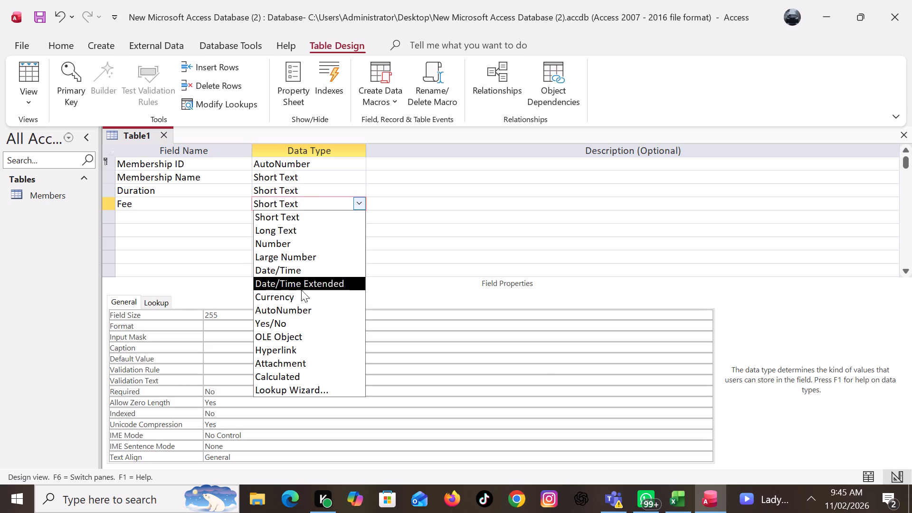
left_click(290, 294)
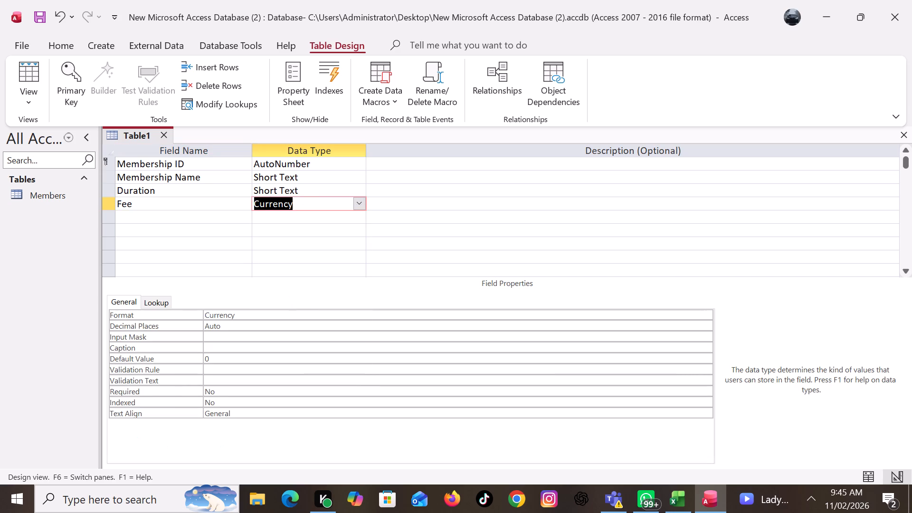
Add a field named Description below the Fee field.
left_click(134, 222)
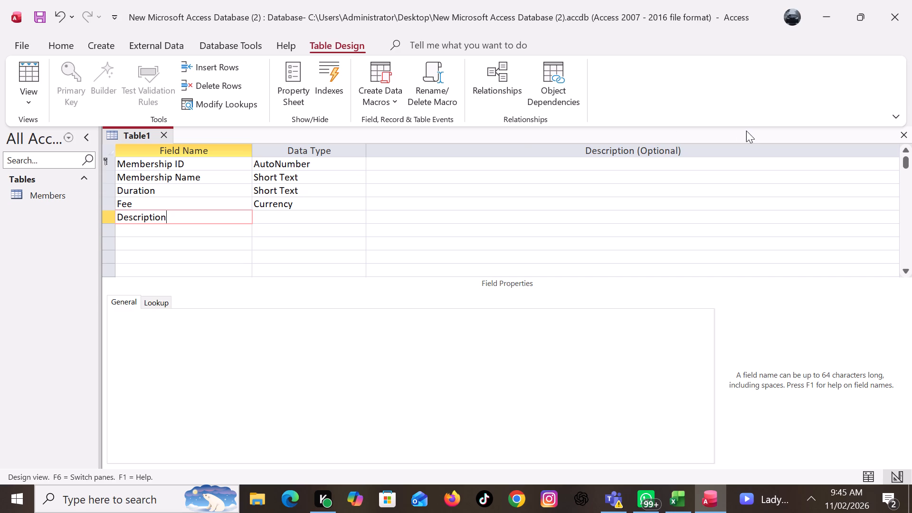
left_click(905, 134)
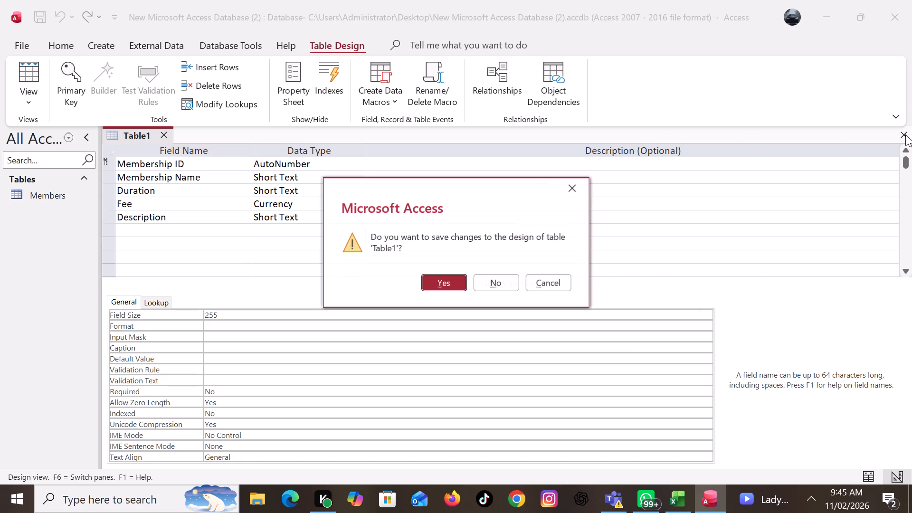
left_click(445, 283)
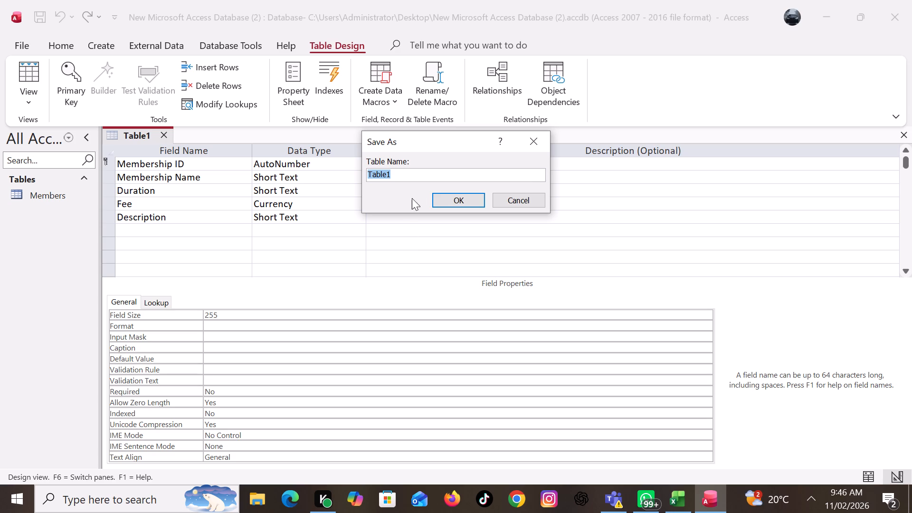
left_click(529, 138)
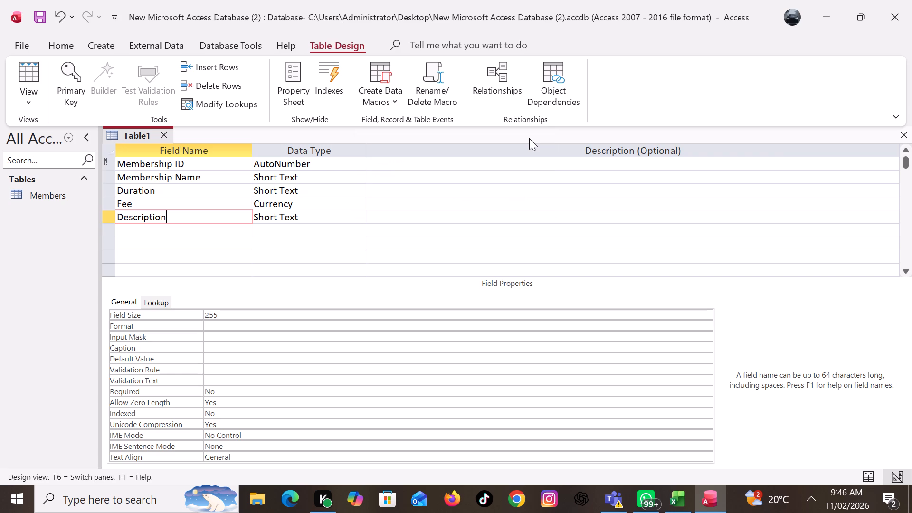
Turn the Duration field into a single-column lookup with the typed values Monthly, Quaterly and Annual, limited to the list.
left_click(313, 192)
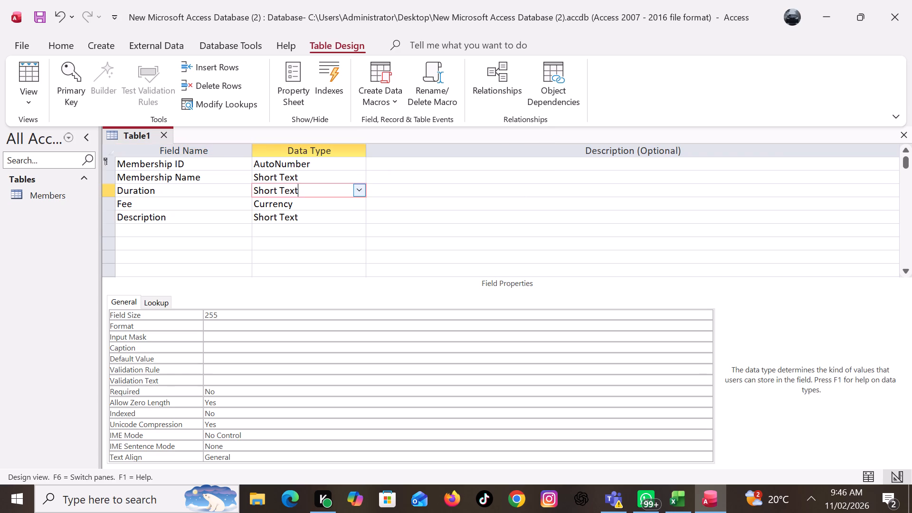
left_click(360, 188)
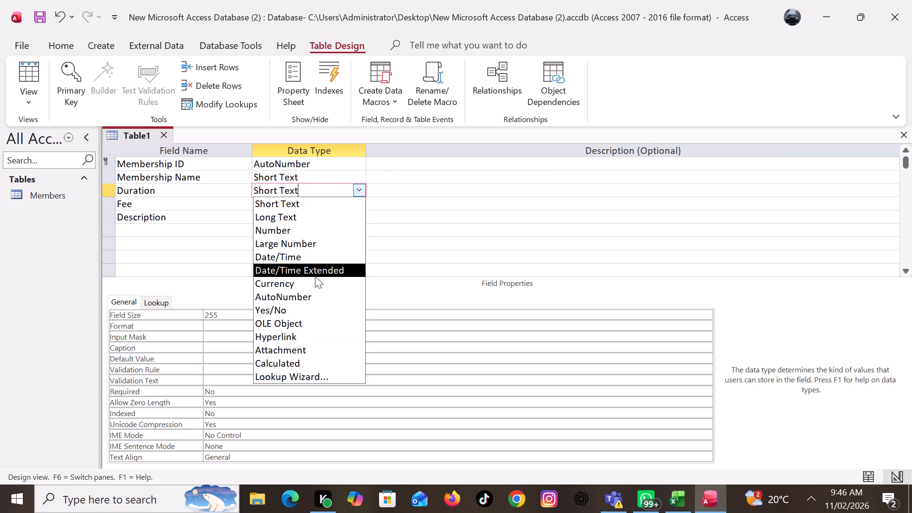
left_click(301, 379)
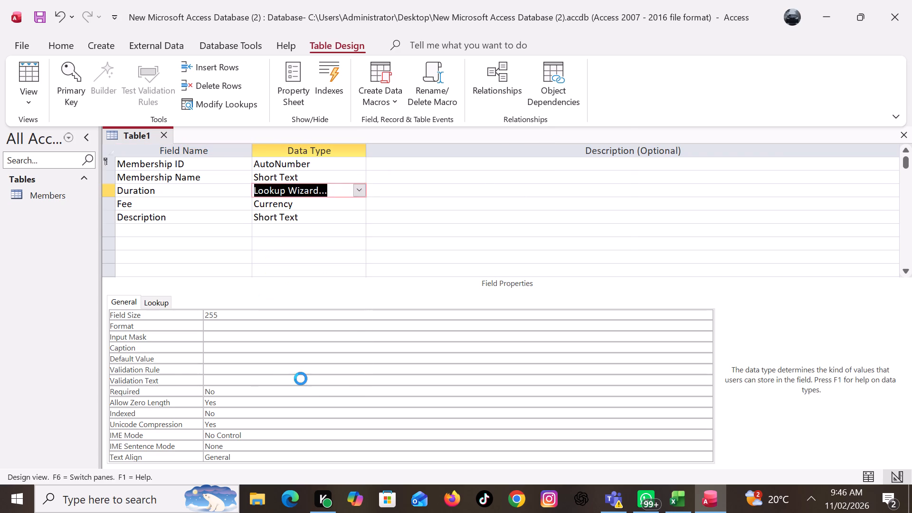
left_click(388, 190)
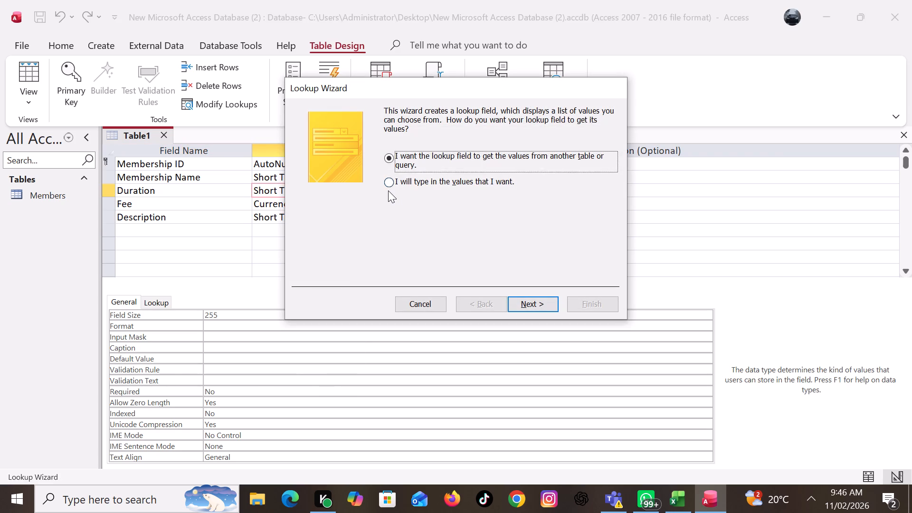
left_click(392, 183)
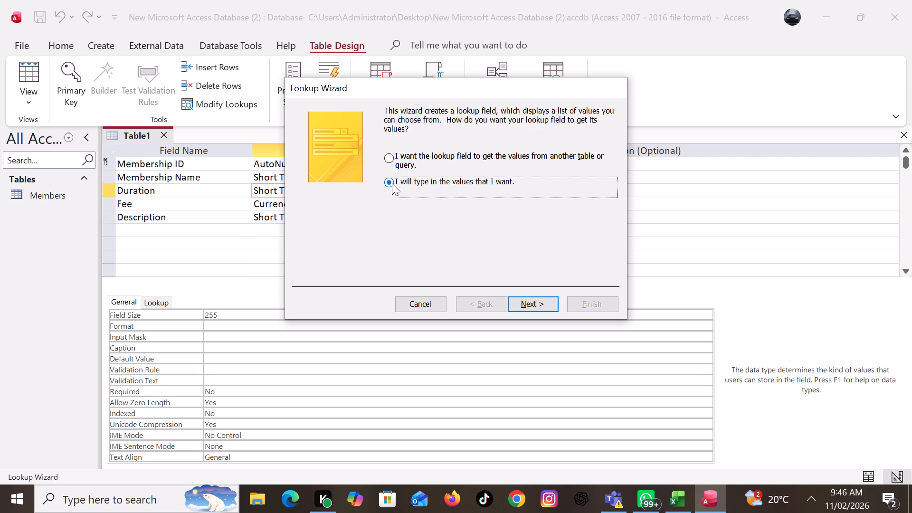
left_click(536, 302)
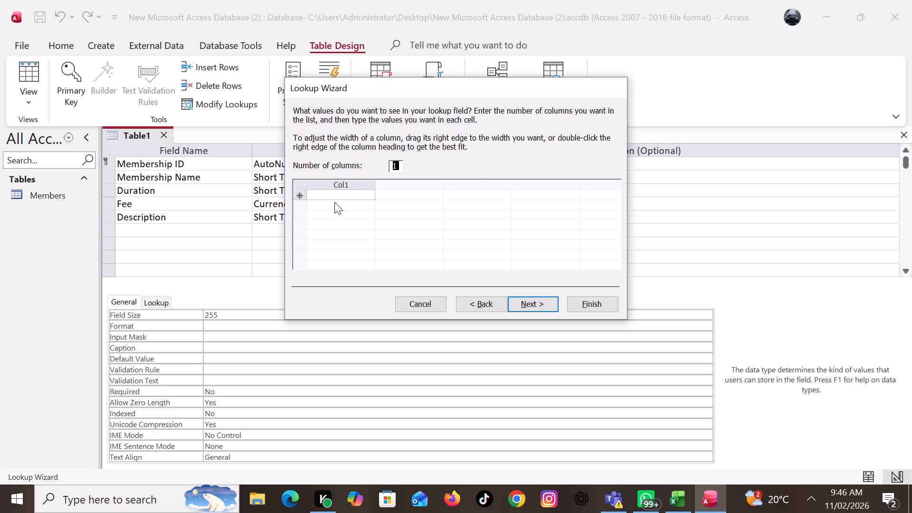
left_click(334, 194)
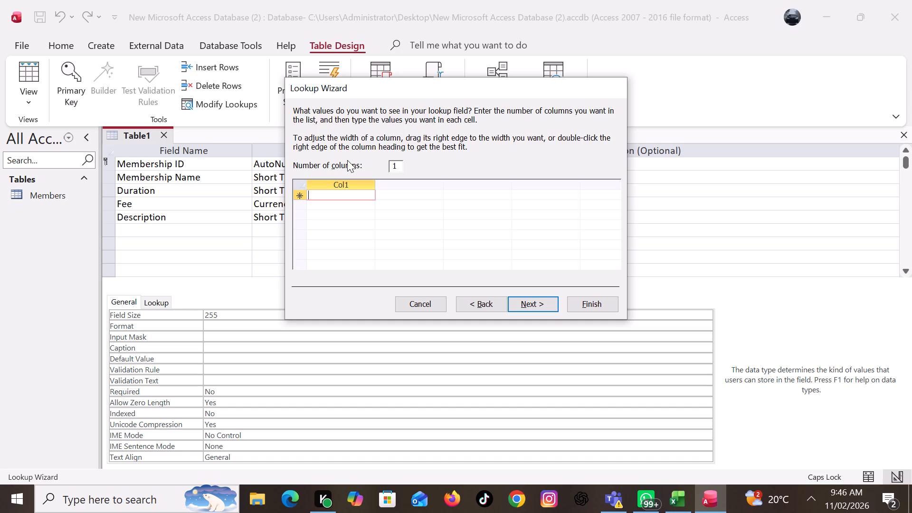
type("onthly")
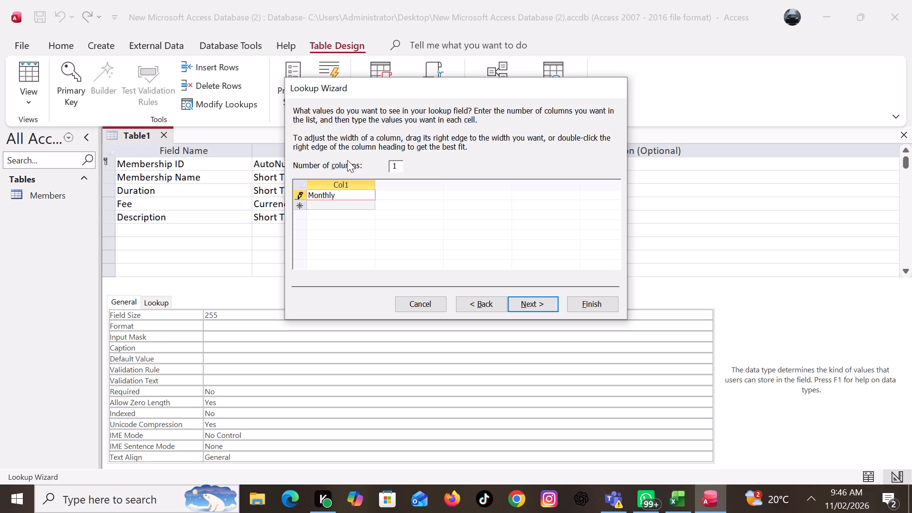
key("Down")
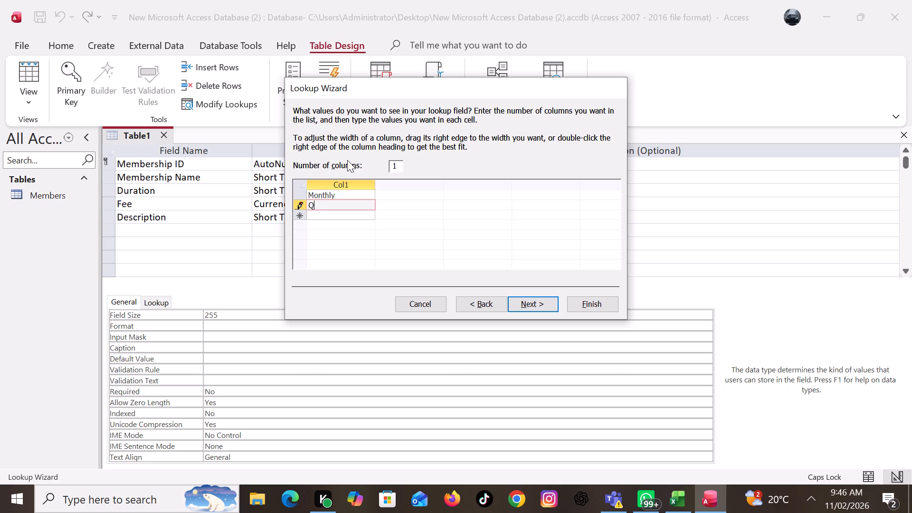
type("uaterly")
key("Down")
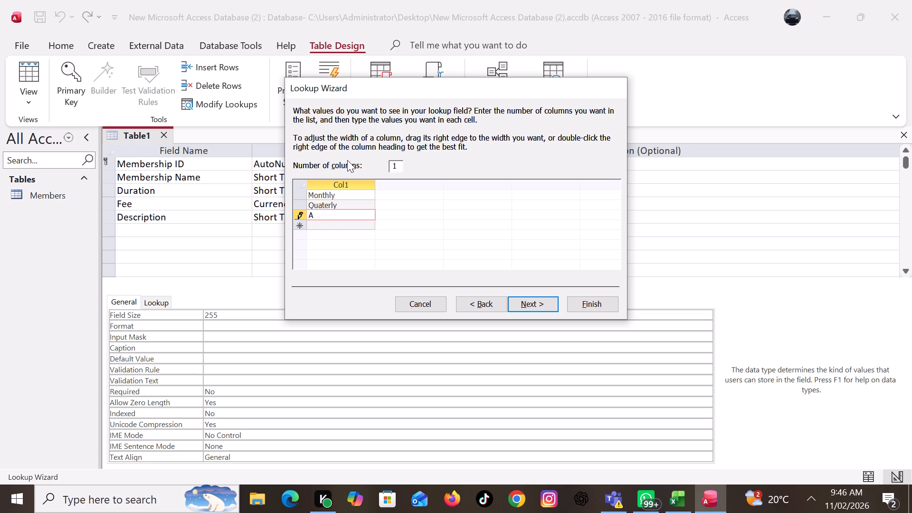
type("nnual")
left_click(555, 306)
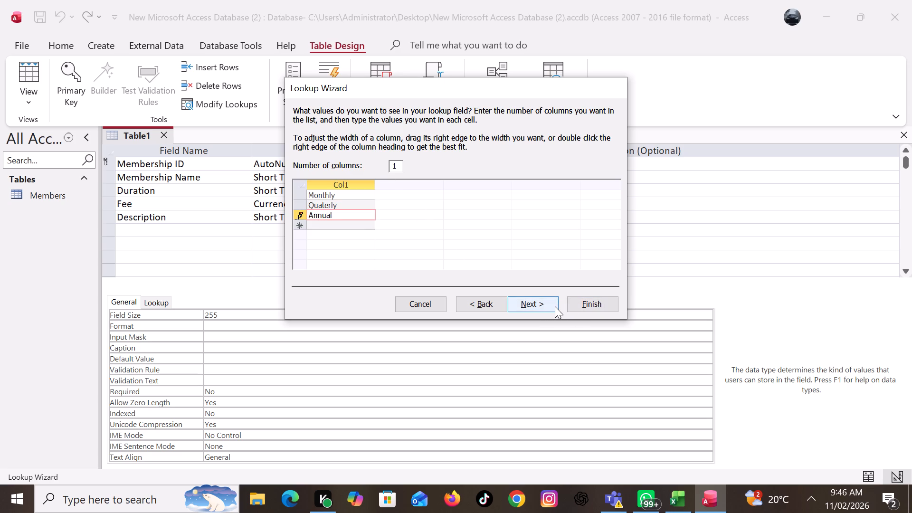
left_click(397, 155)
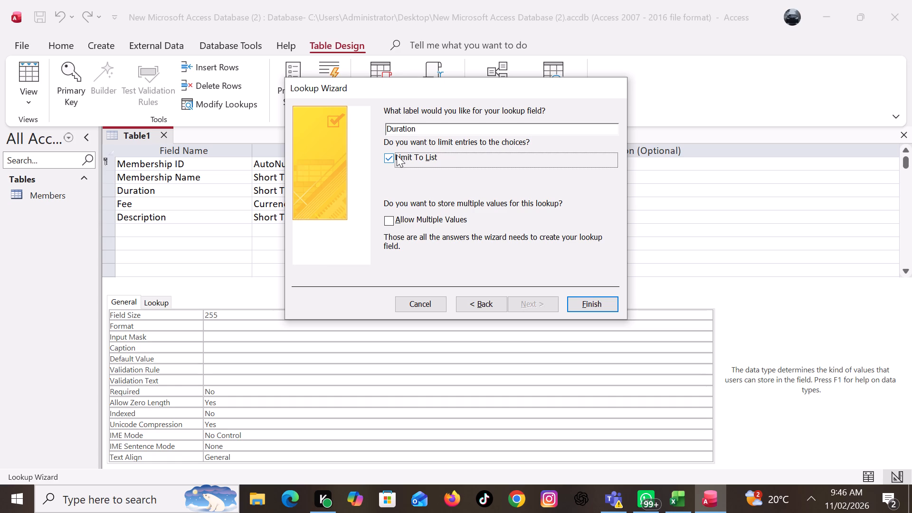
left_click(589, 303)
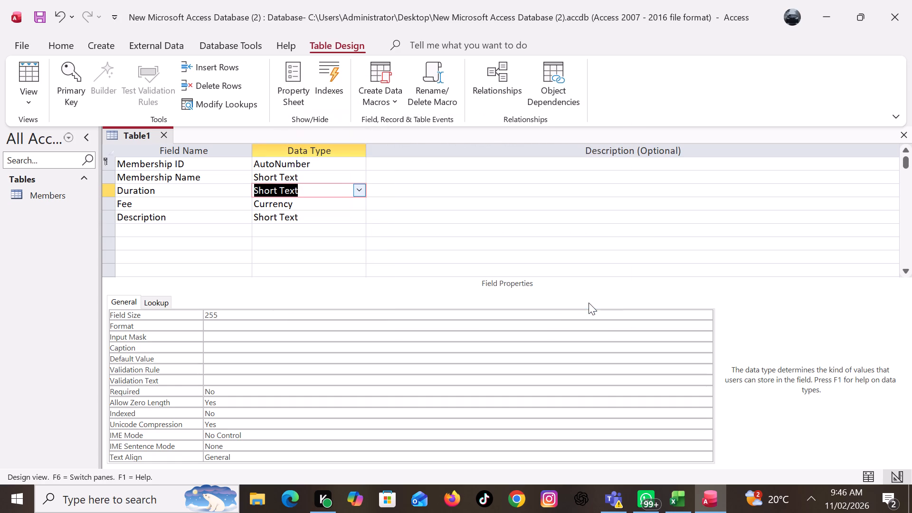
Close the table and save its design under the name MembershipType.
left_click(911, 131)
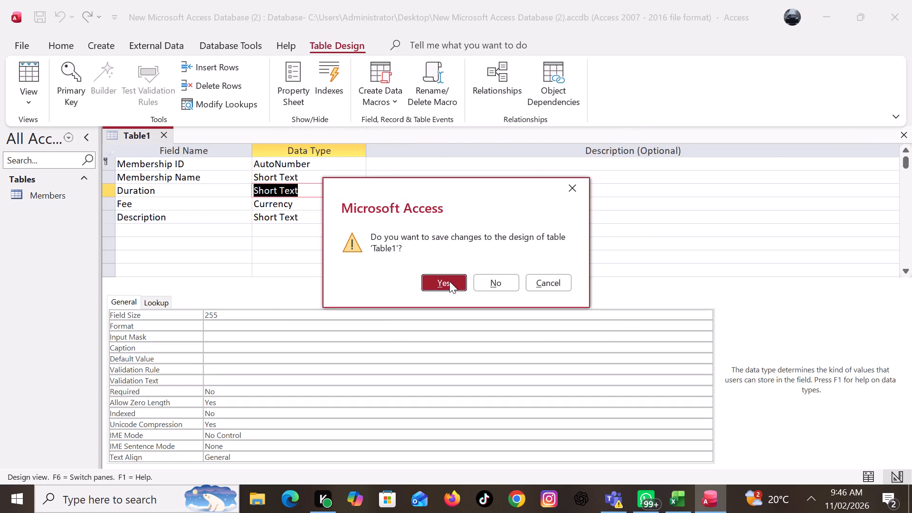
left_click(449, 281)
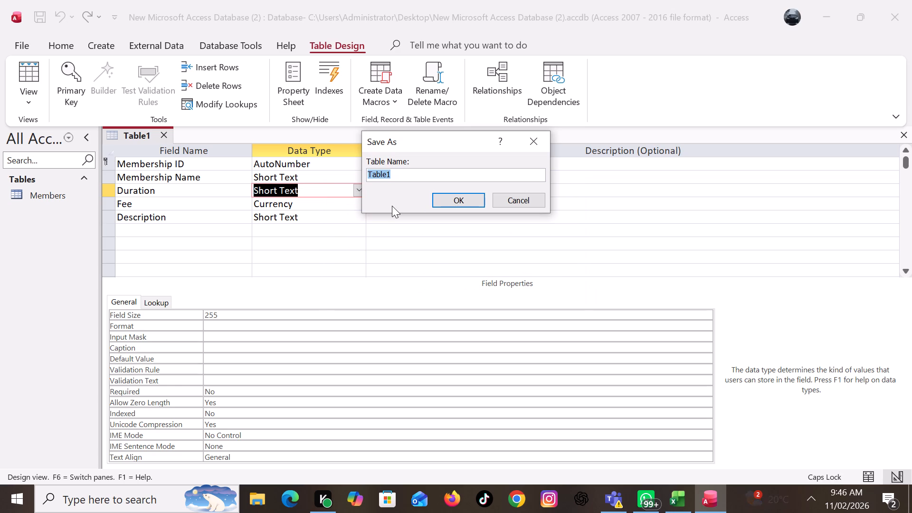
key("BackSpace")
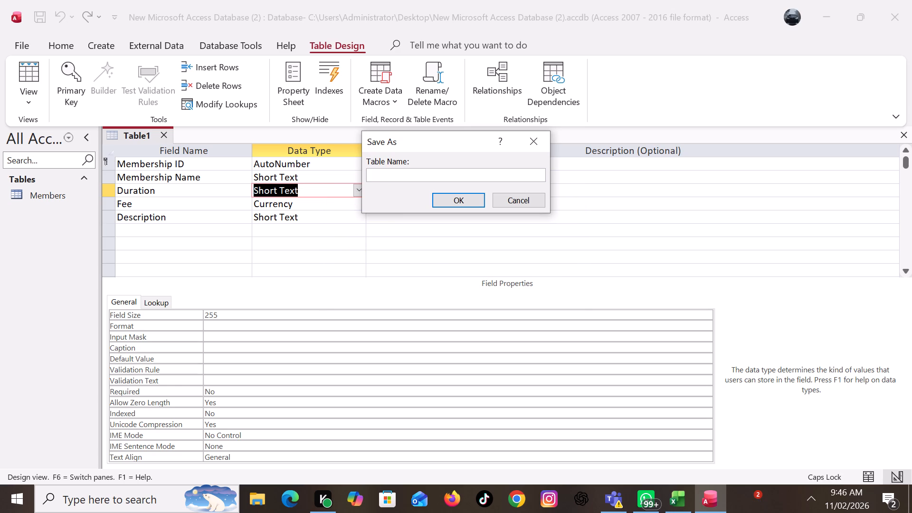
key("m")
type("embership")
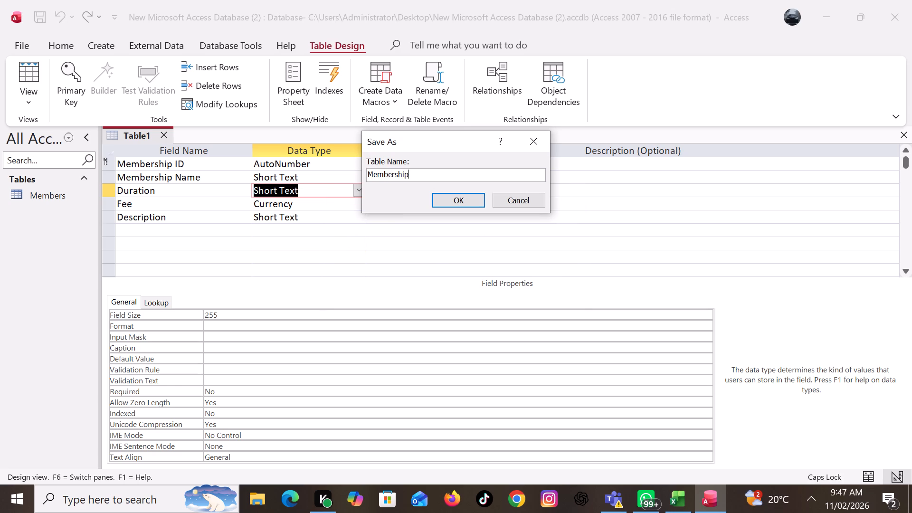
type("ype")
left_click(460, 199)
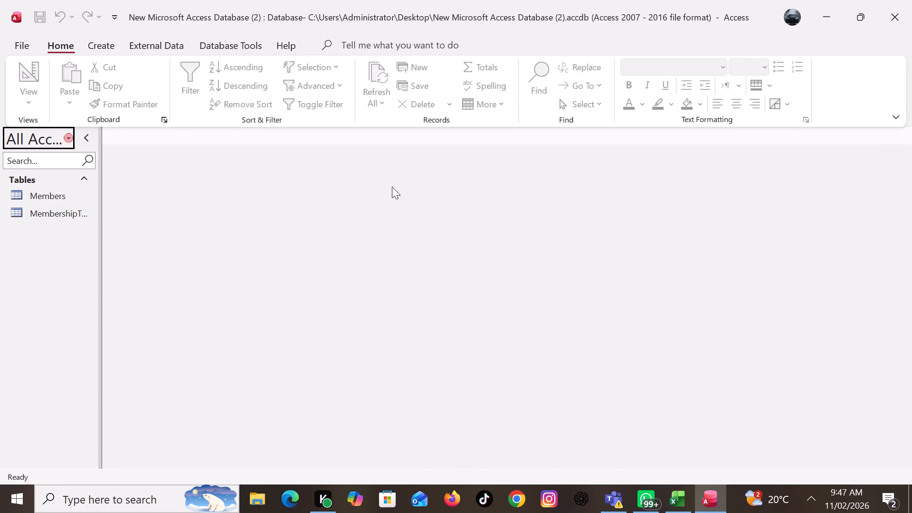
Create a third table in design view and name its first field Payment ID.
left_click(94, 44)
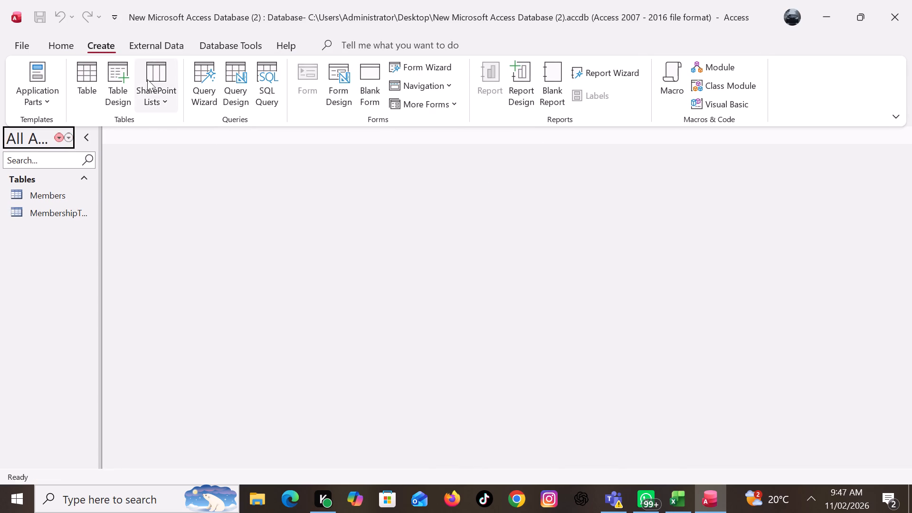
left_click(112, 98)
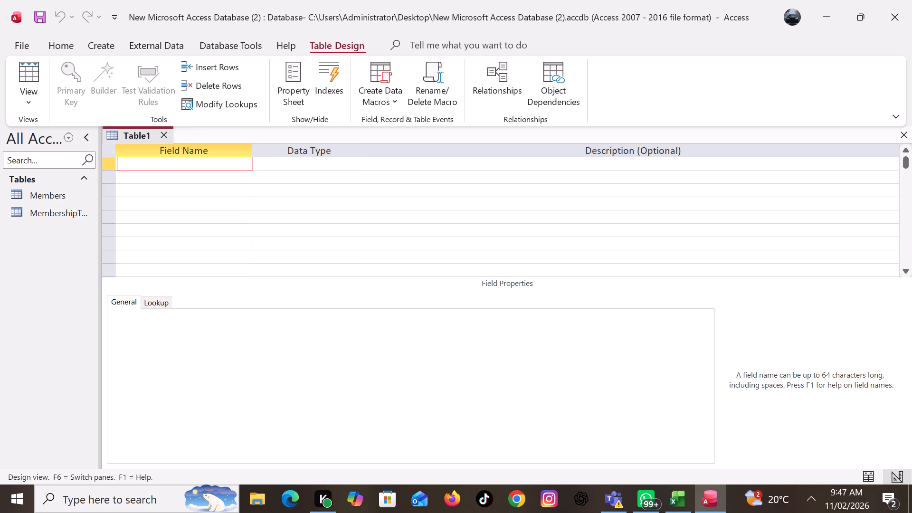
type("ay")
key("m")
type("ent")
key("space")
key("space")
key("i")
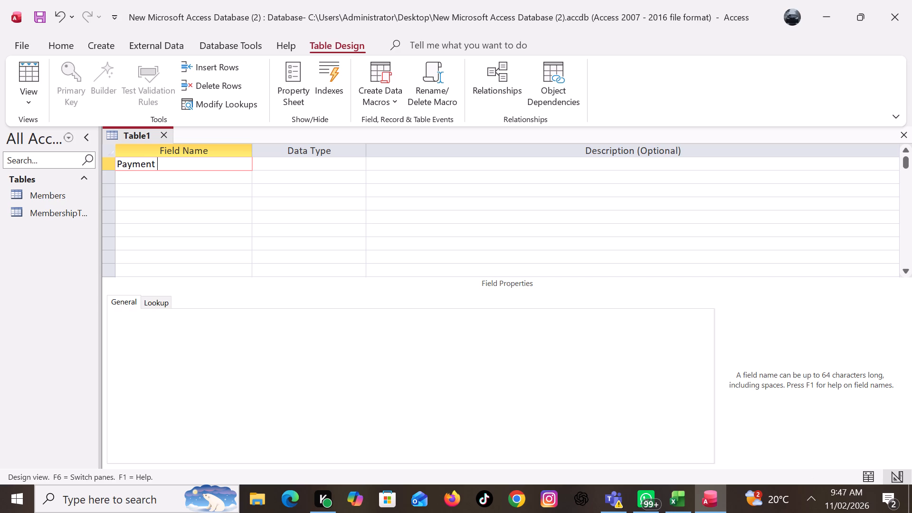
type("ID")
Add a field named Mmeber ID below Payment ID, leaving the default data type.
left_click(138, 182)
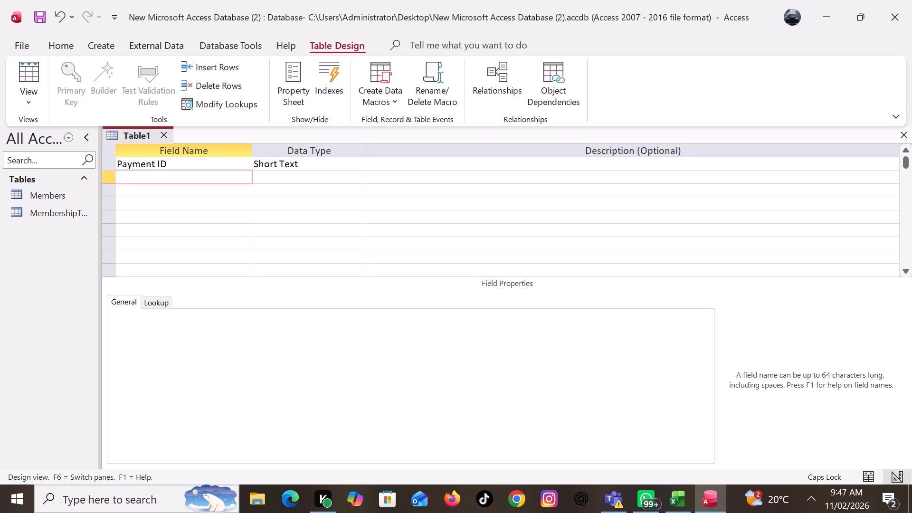
key("Tab")
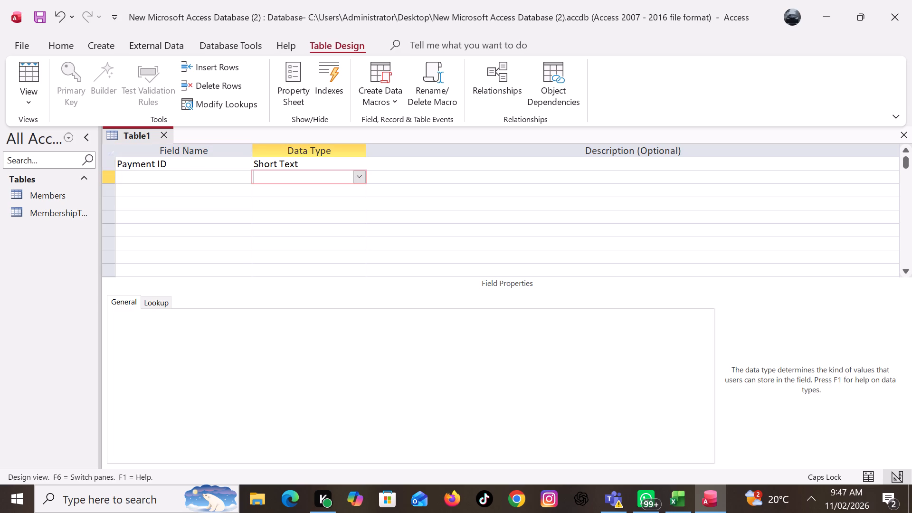
key("BackSpace")
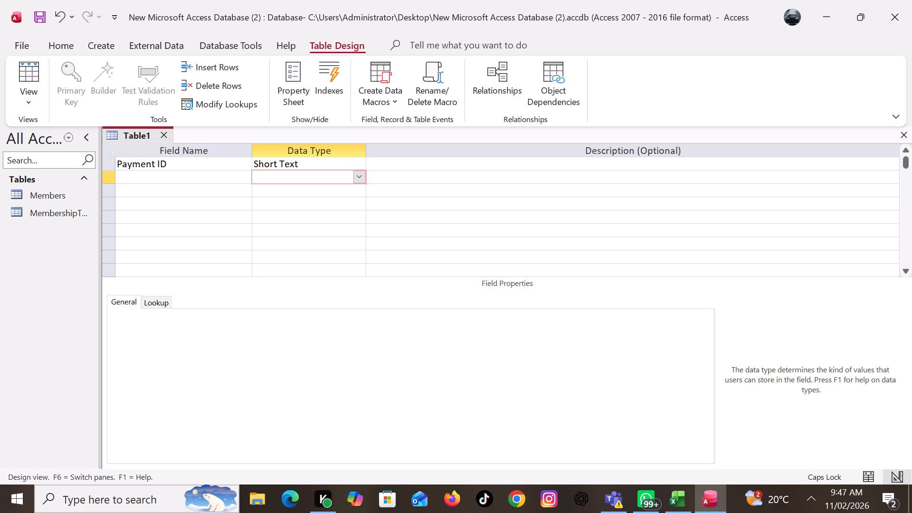
left_click(142, 181)
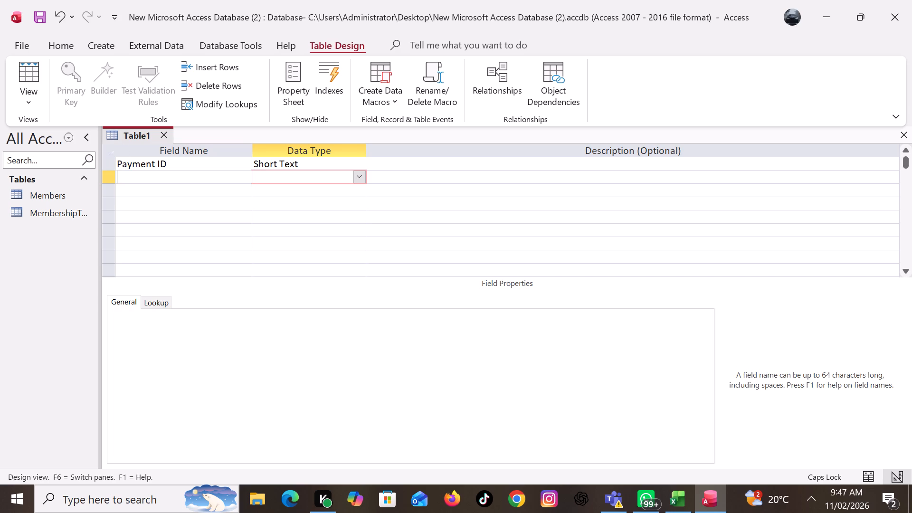
type("meber")
key("space")
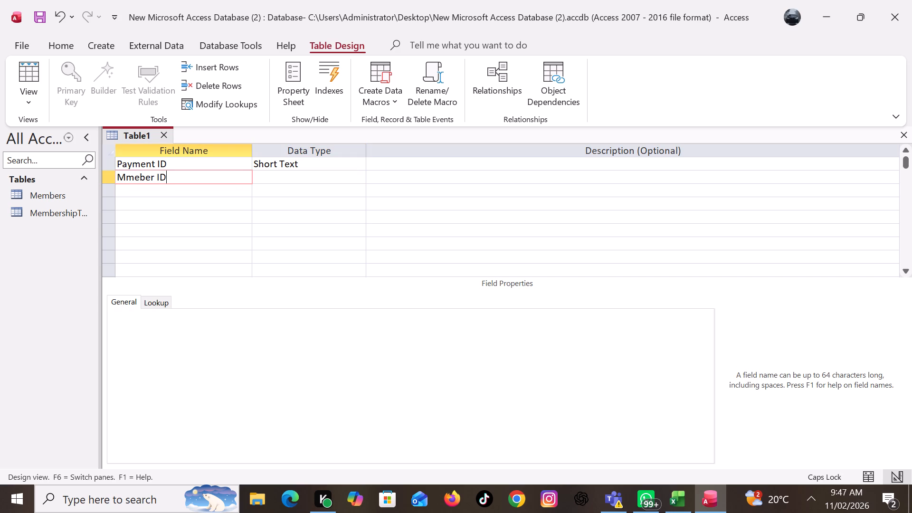
left_click(157, 190)
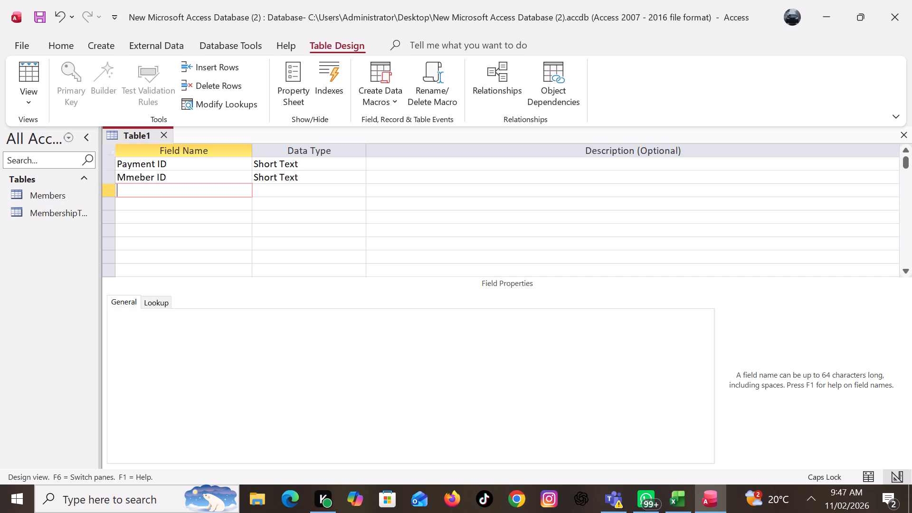
Add the fields PaymentDate and AmountPaid to the new table, leaving one blank row beneath Mmeber ID.
left_click(142, 202)
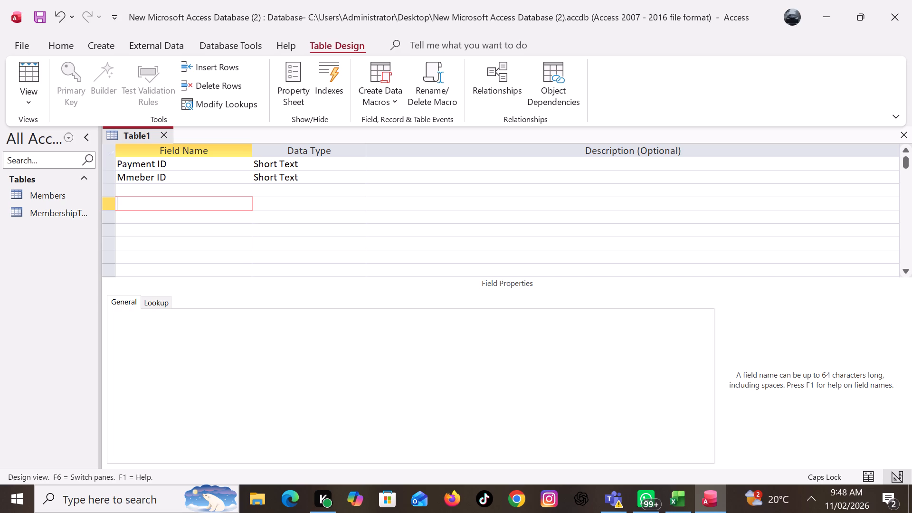
type("ayment")
type("ate")
key("Down")
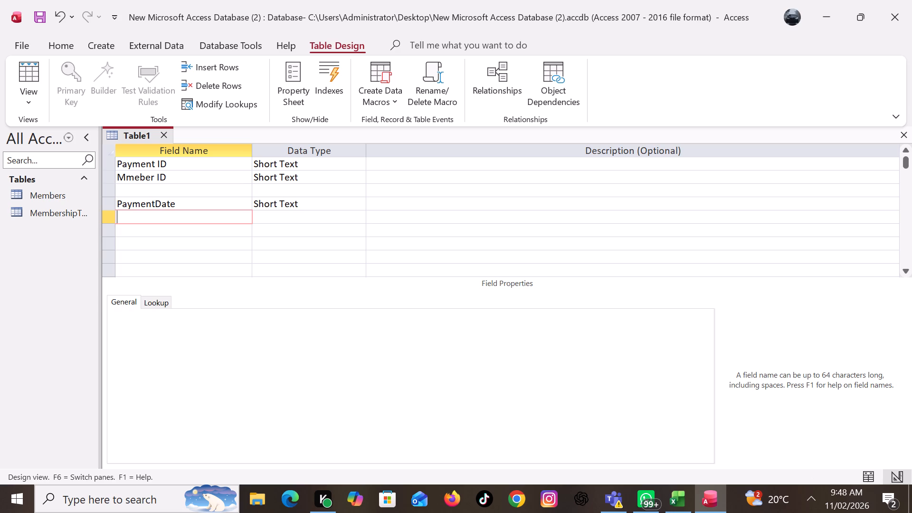
type("mount")
type("aid")
key("Down")
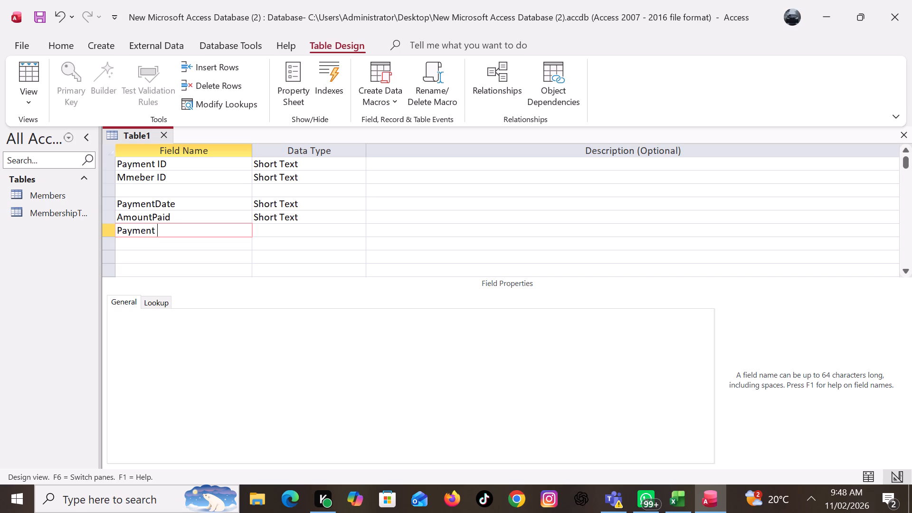
Add the fields PaymentMethod and TransactionReference below AmountPaid.
type("METHOD")
key("BackSpace")
key("BackSpace")
key("BackSpace")
key("BackSpace")
key("BackSpace")
type("ethod")
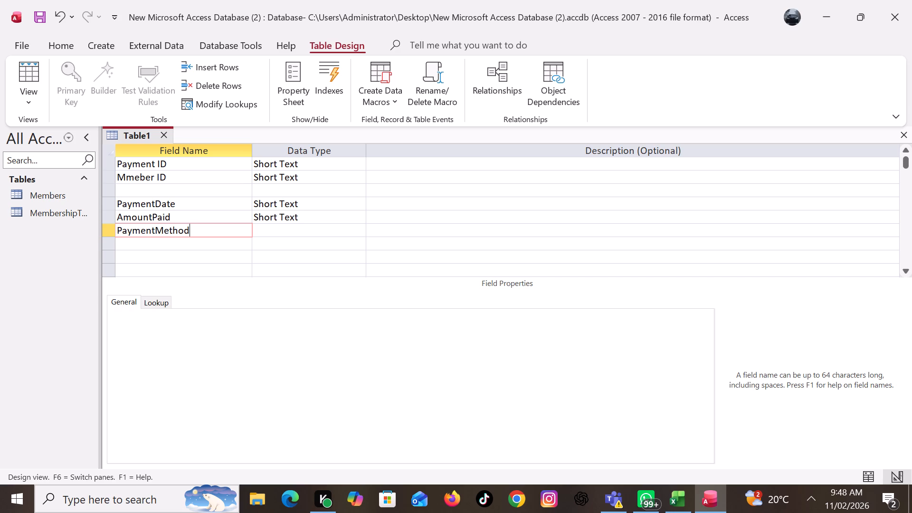
left_click(136, 244)
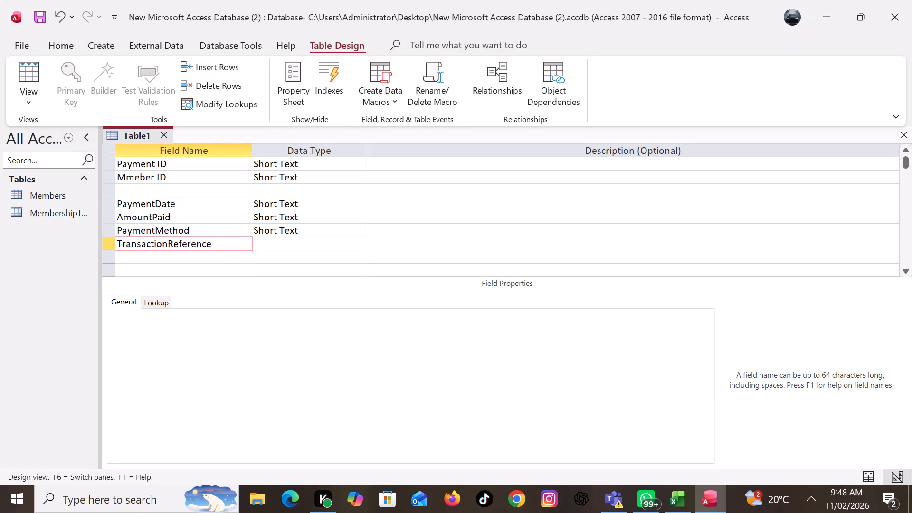
Add a field named PaymentStatus below TransactionReference.
double_click(149, 257)
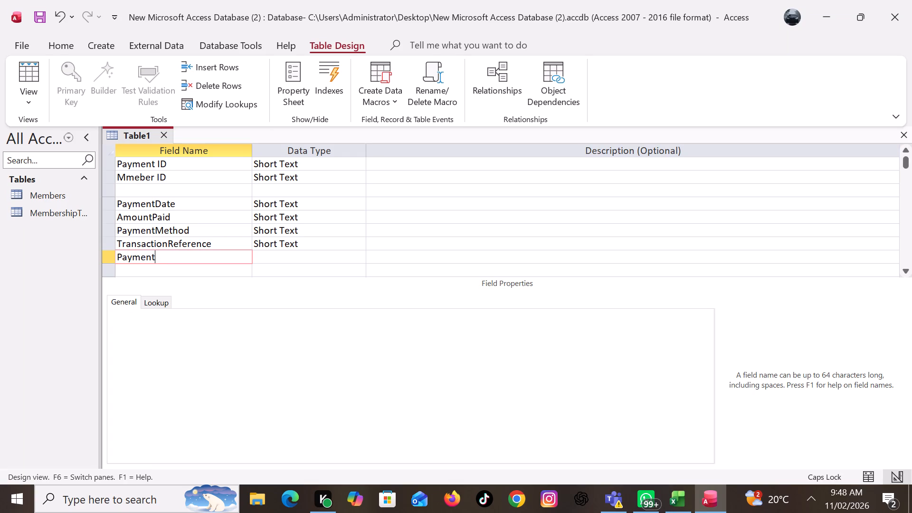
type("STAT")
type("US")
key("BackSpace")
key("BackSpace")
key("BackSpace")
key("BackSpace")
key("BackSpace")
type("tatus")
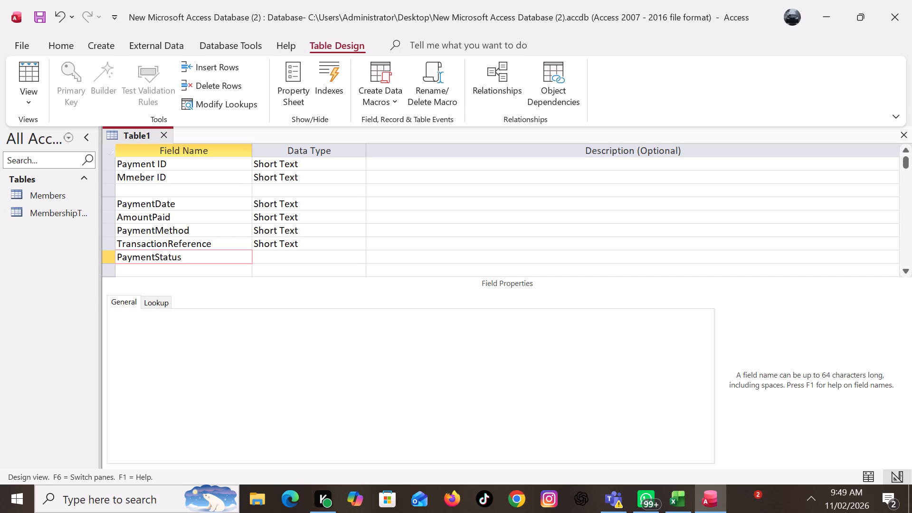
Delete the blank row between Mmeber ID and PaymentDate.
left_click(106, 190)
left_click(213, 84)
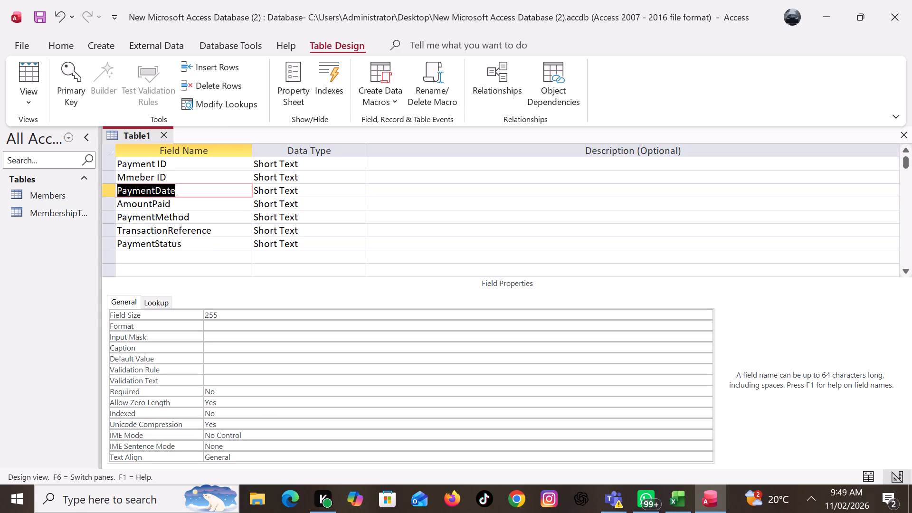
Set the data type of Payment ID to AutoNumber and of Mmeber ID to Number.
left_click(214, 158)
left_click(310, 163)
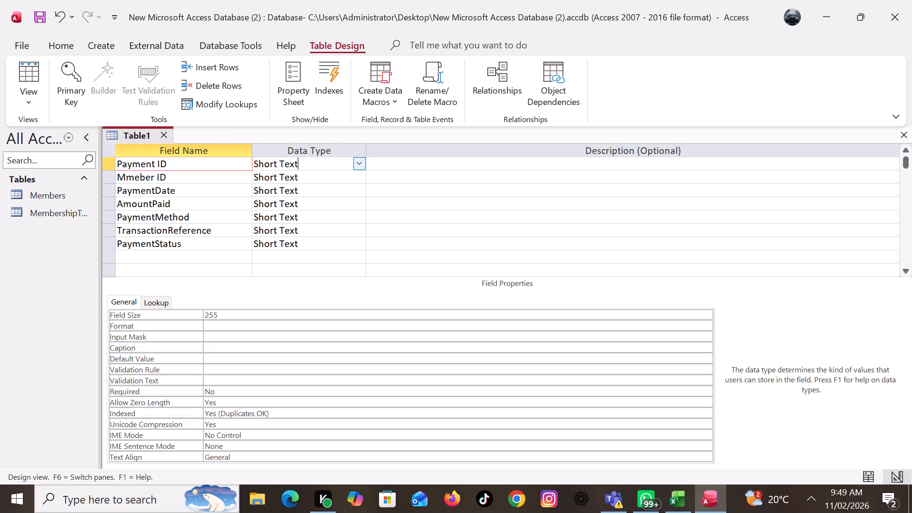
left_click(359, 163)
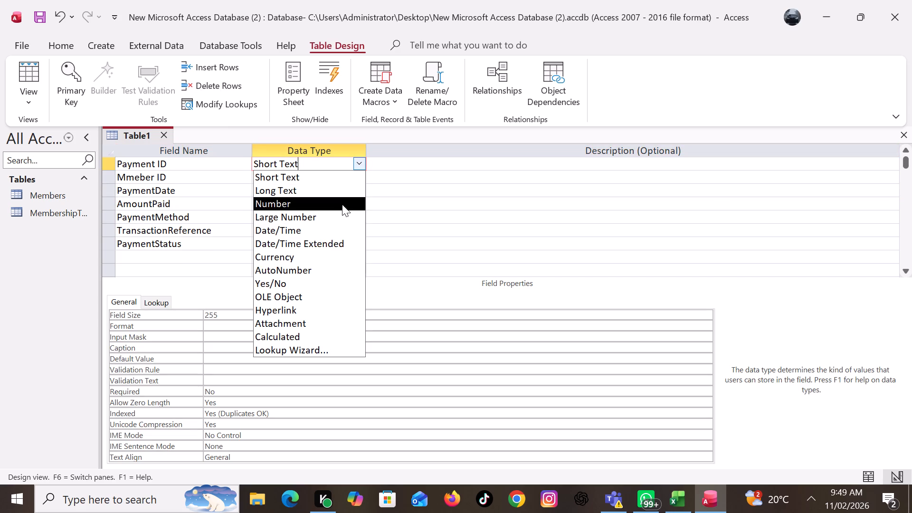
left_click(308, 274)
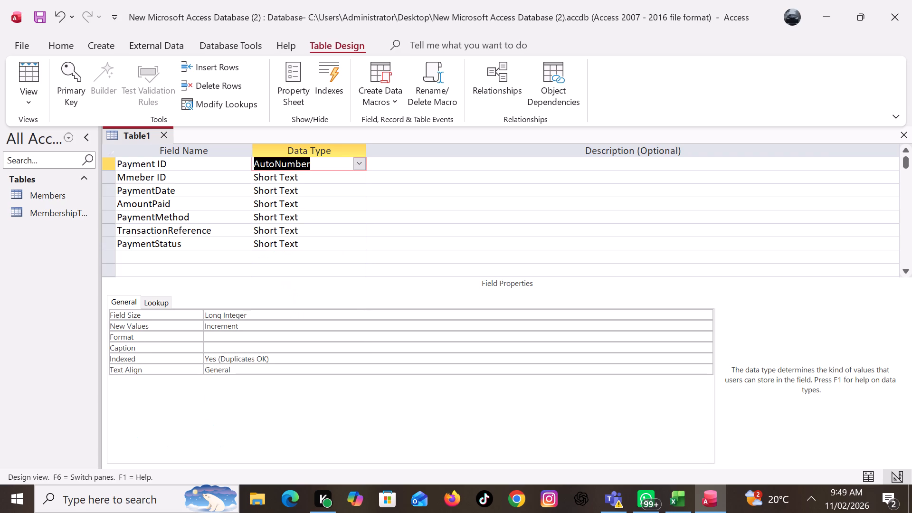
left_click(323, 177)
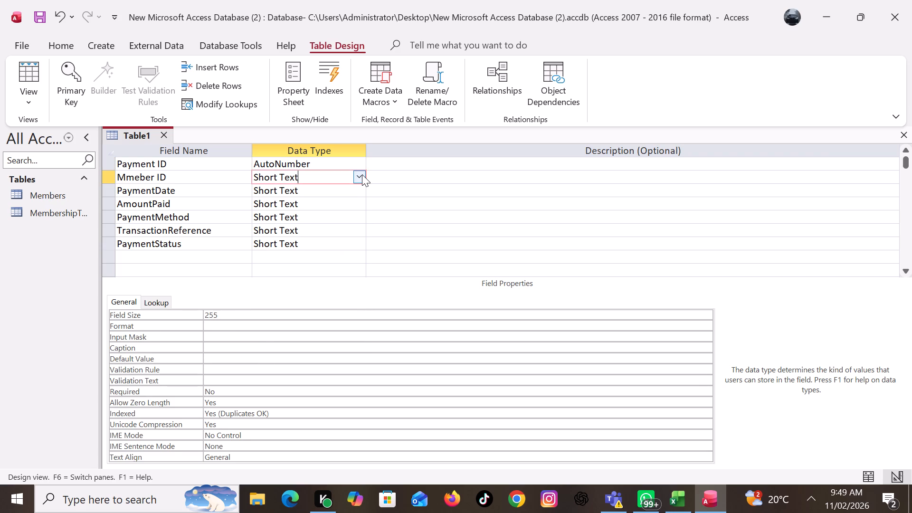
left_click(362, 174)
left_click(322, 218)
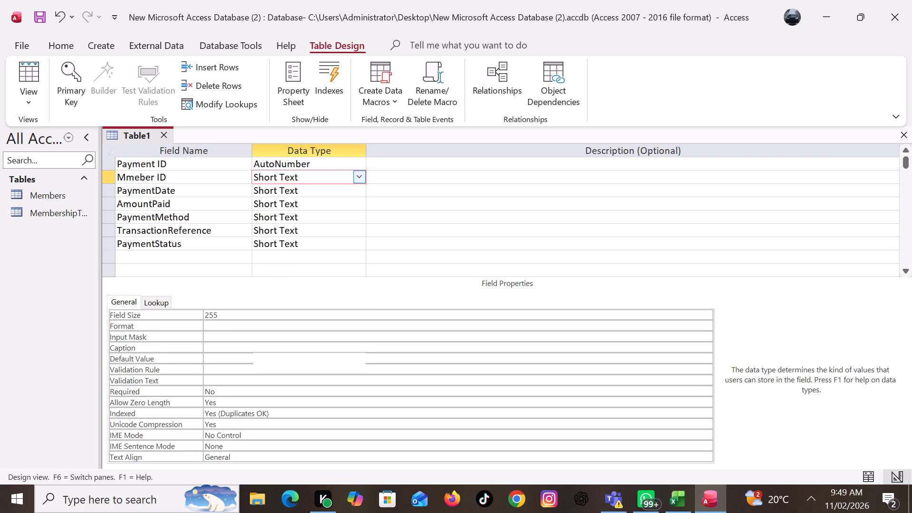
Set the data type of PaymentDate to Date/Time and of AmountPaid to Currency.
left_click(321, 190)
left_click(357, 187)
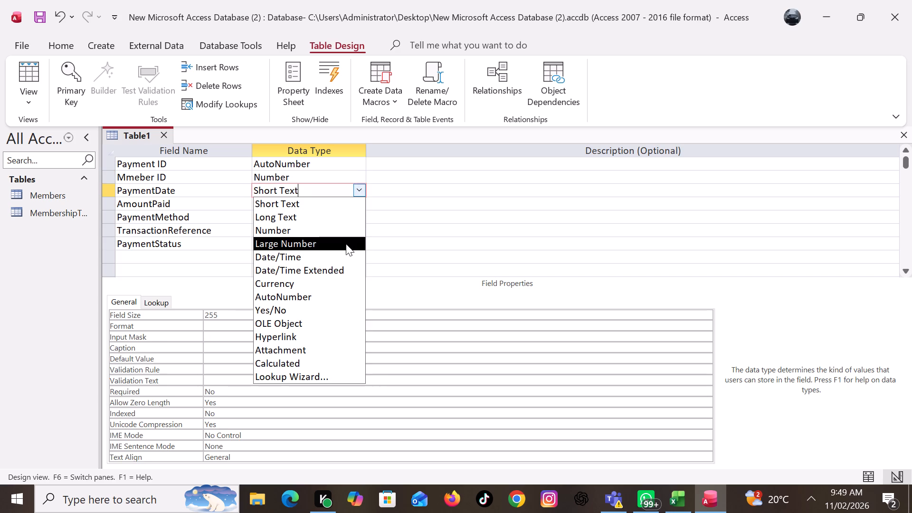
left_click(338, 256)
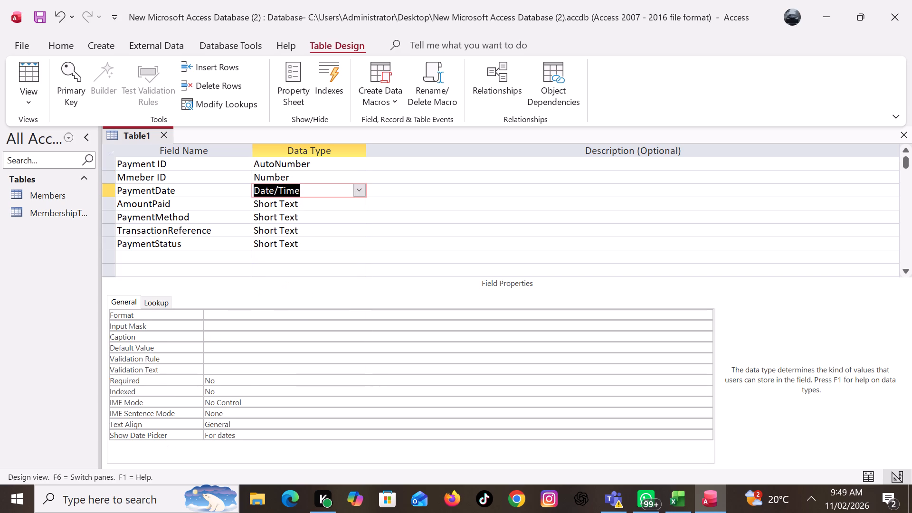
left_click(329, 200)
left_click(361, 200)
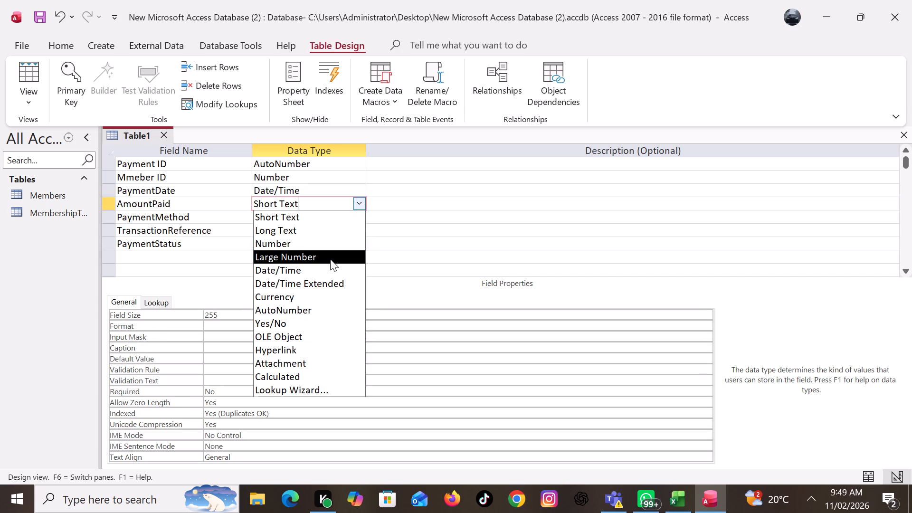
left_click(306, 300)
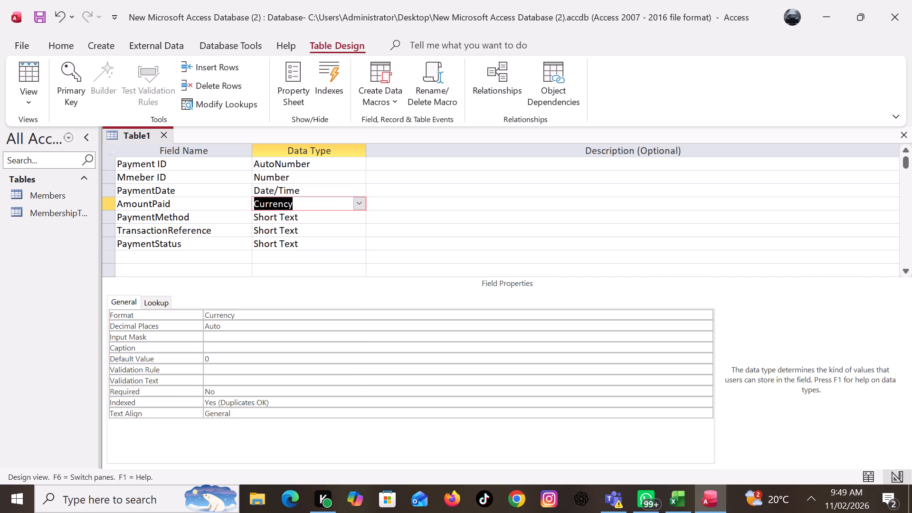
Turn the PaymentMethod field into a single-column lookup with the typed values Cash, CardPayment and Mpesa, limited to the list.
left_click(326, 212)
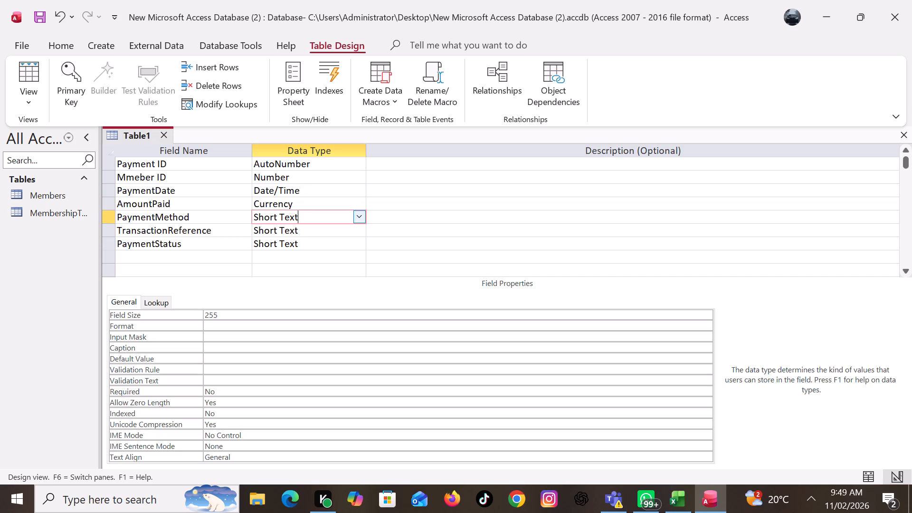
left_click(359, 219)
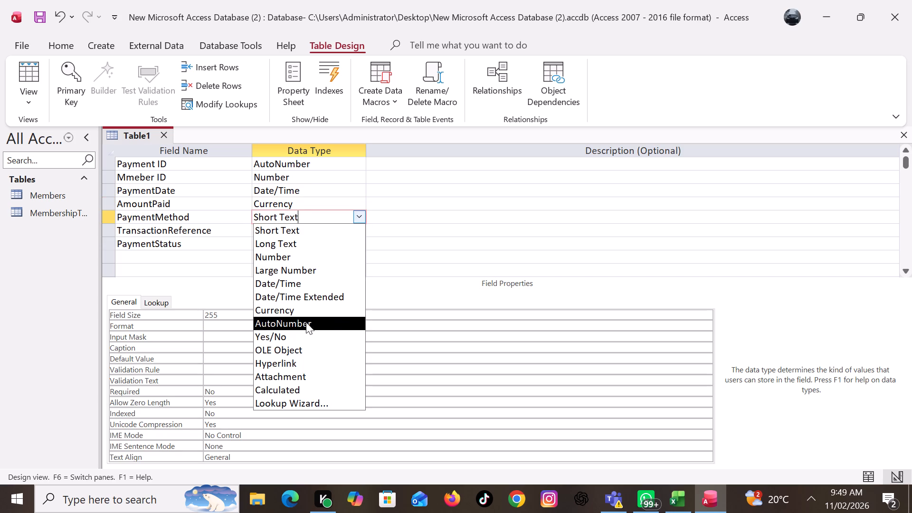
left_click(303, 405)
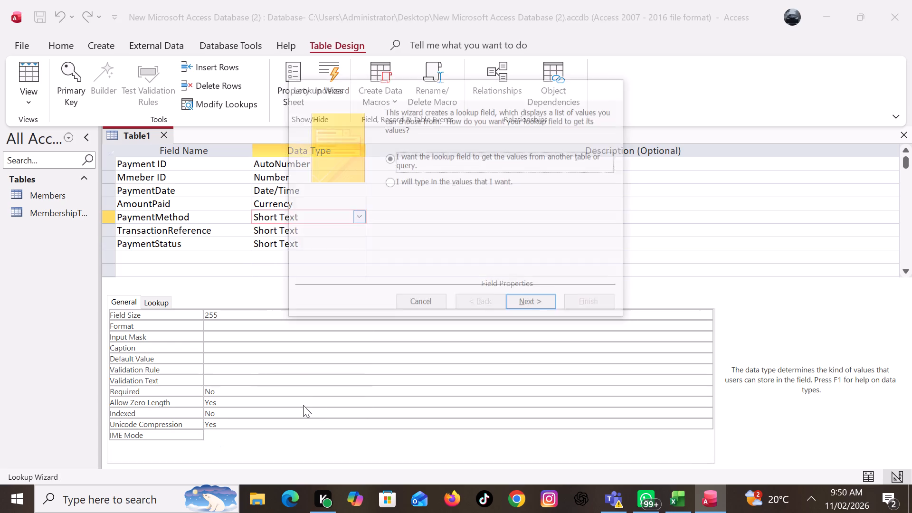
left_click(390, 184)
left_click(527, 305)
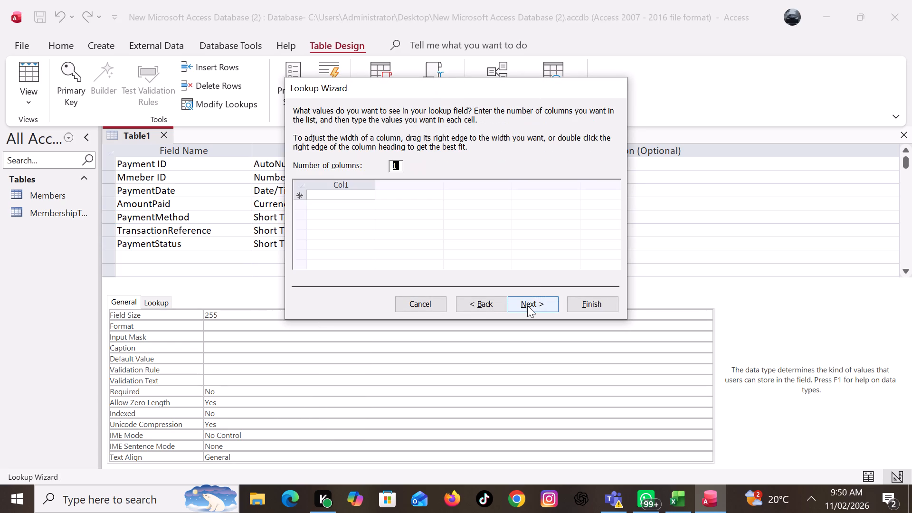
left_click(325, 195)
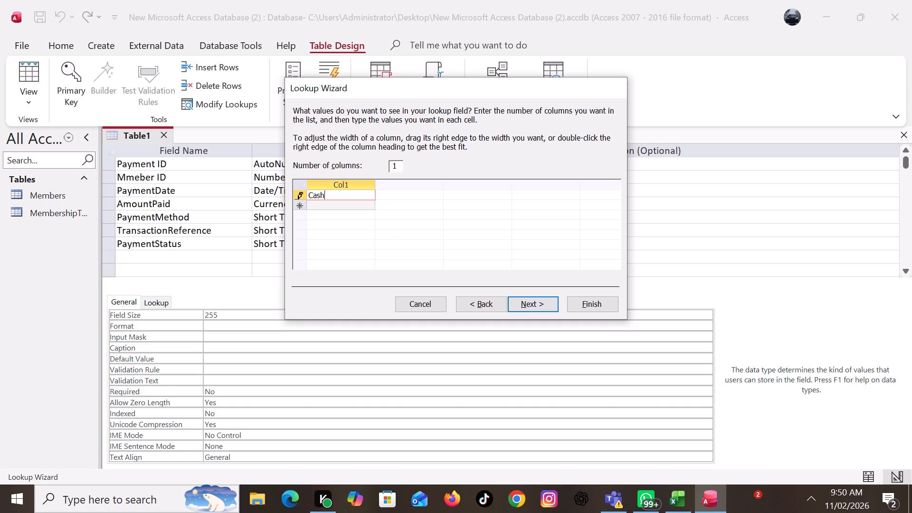
key("Down")
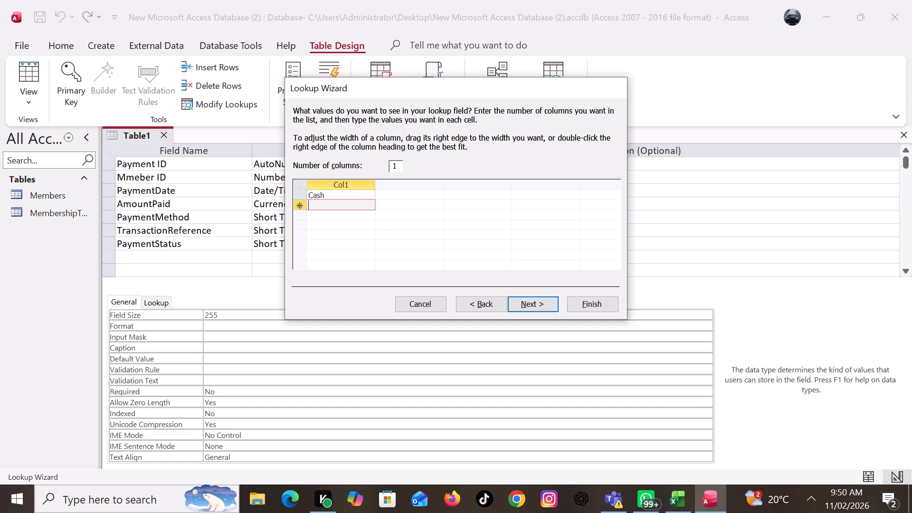
type("ard")
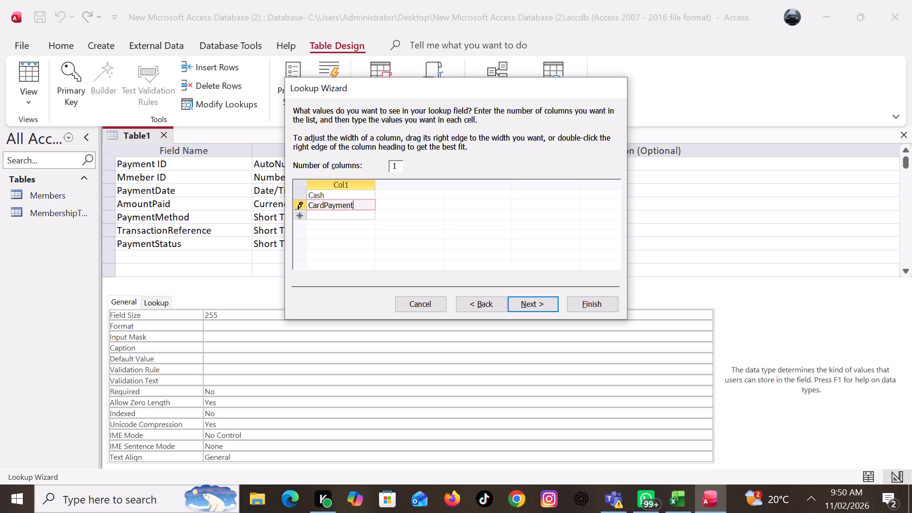
key("Down")
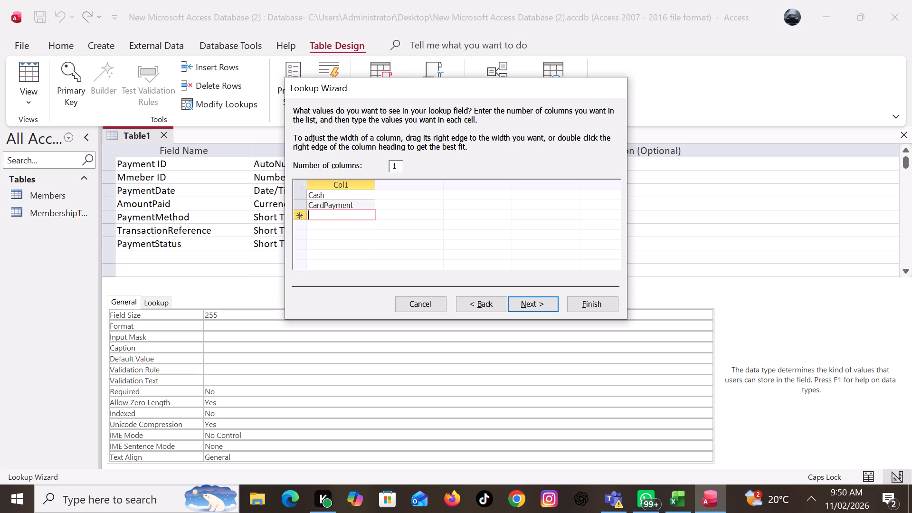
type("pesa")
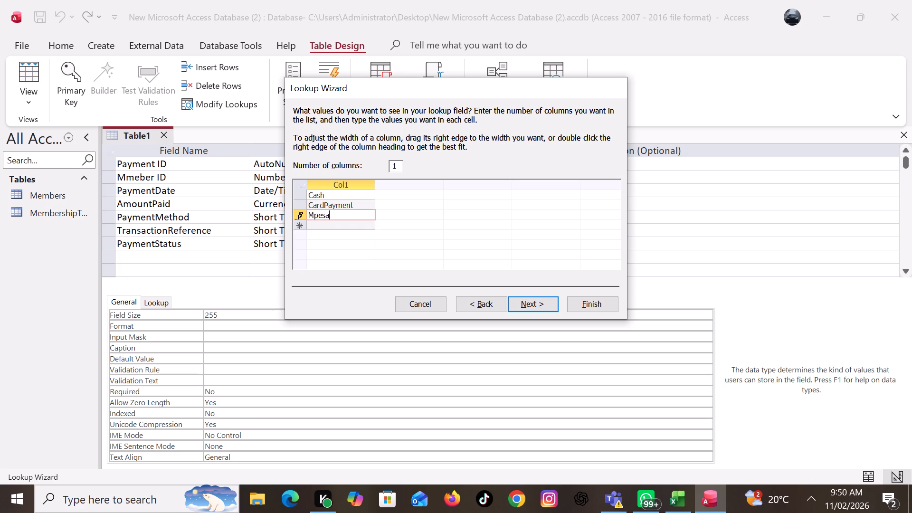
left_click(329, 225)
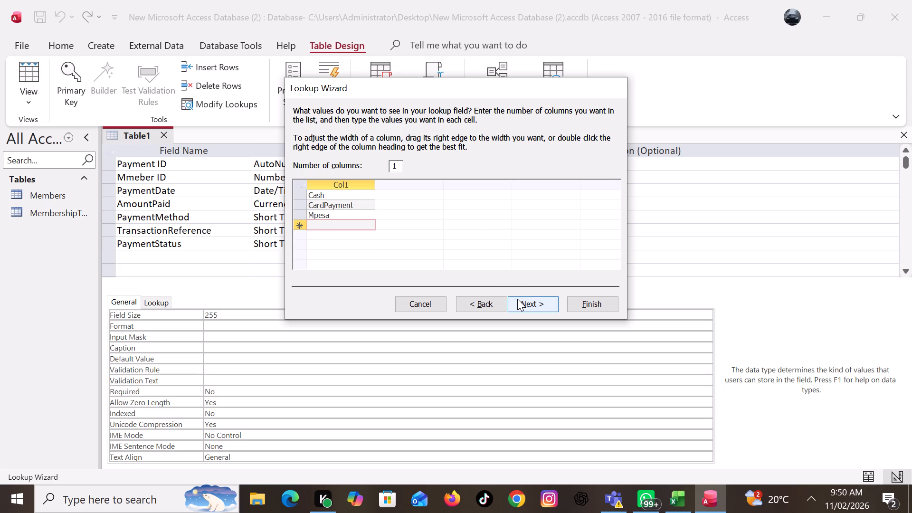
left_click(532, 304)
left_click(387, 157)
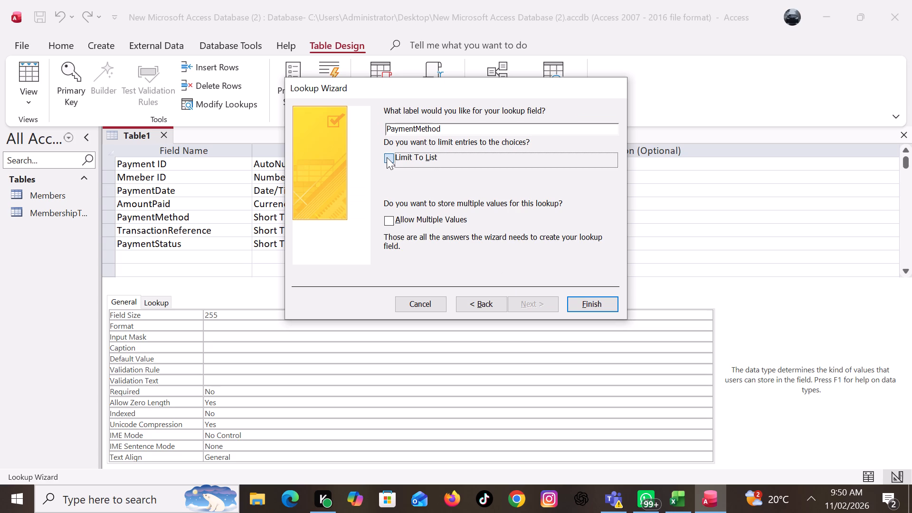
left_click(588, 301)
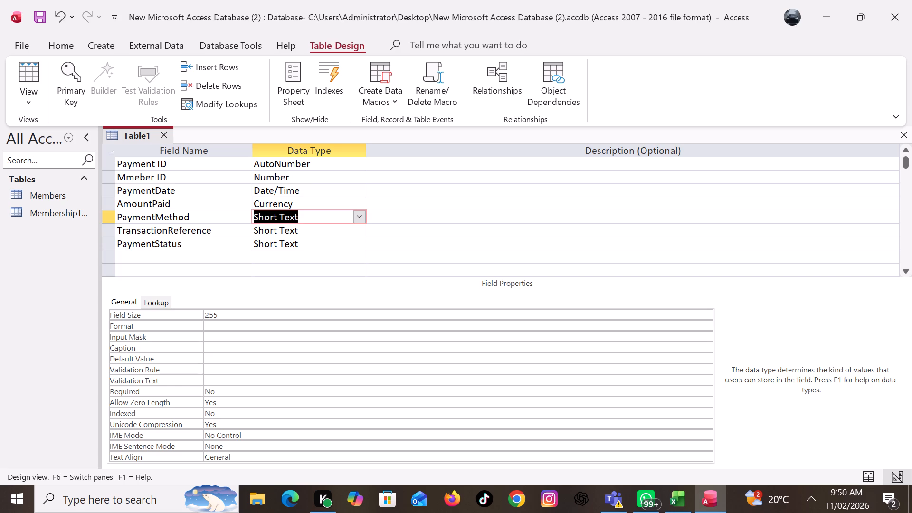
Turn the PaymentStatus field into a single-column lookup with the typed values Paid, Cancelled, Pending and Invalid, limited to the list.
left_click(351, 241)
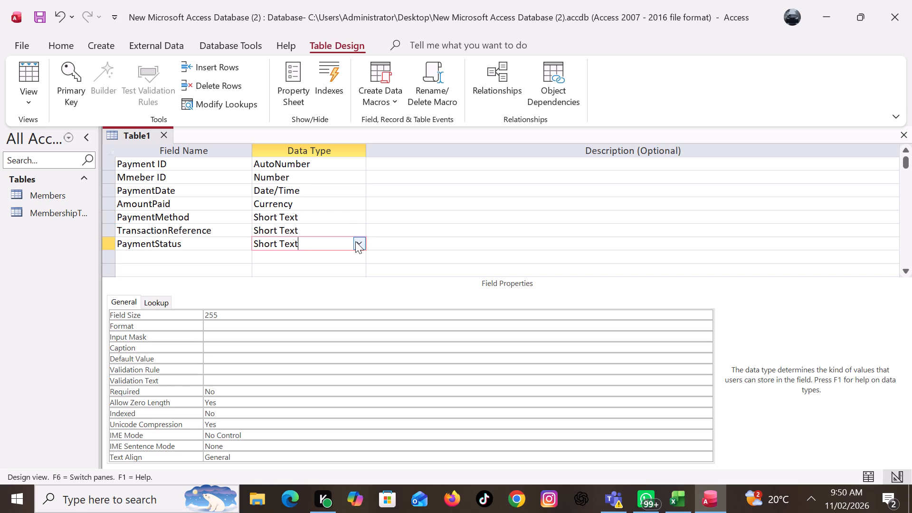
left_click(356, 241)
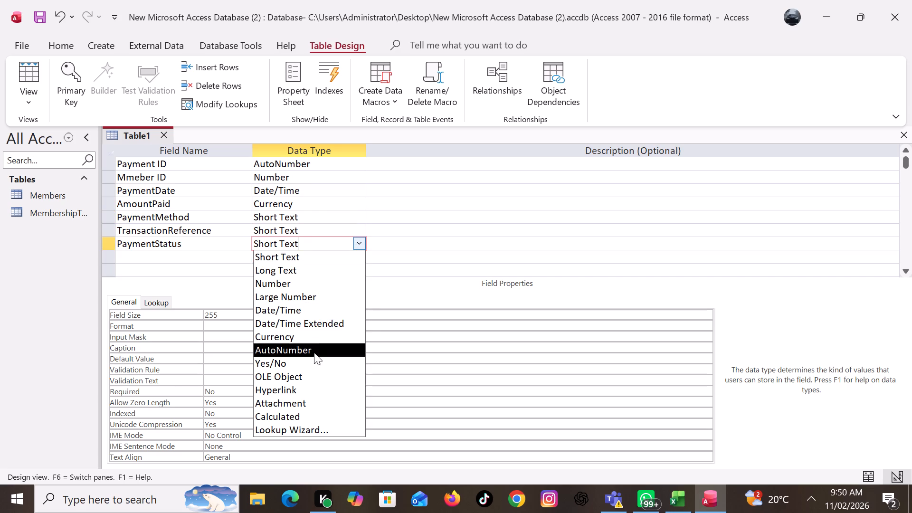
left_click(302, 431)
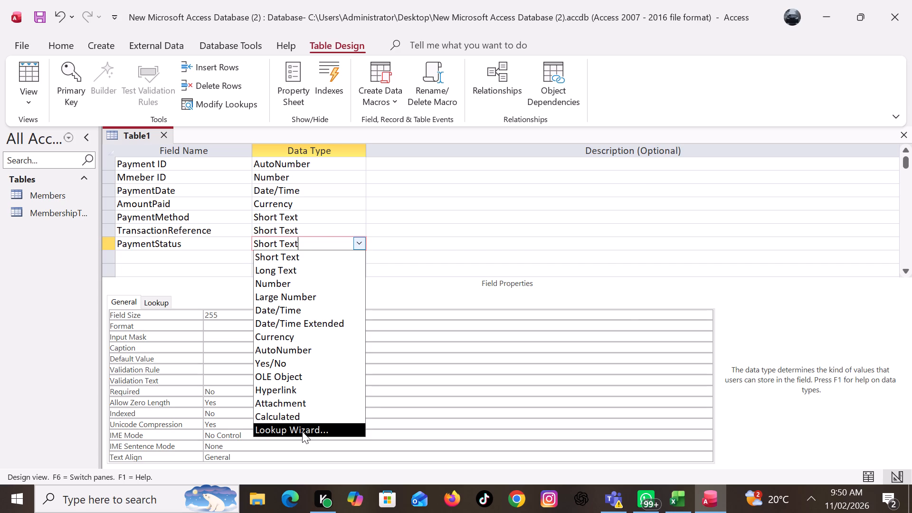
left_click(390, 182)
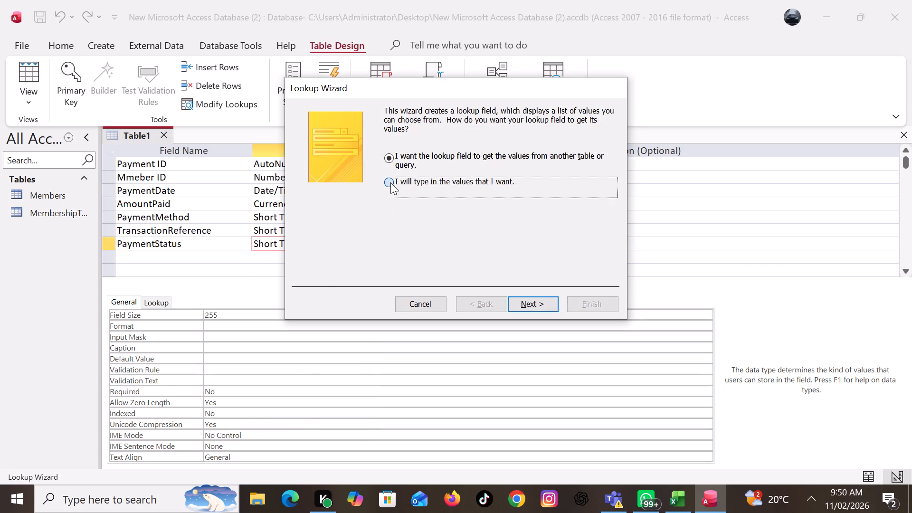
left_click(531, 302)
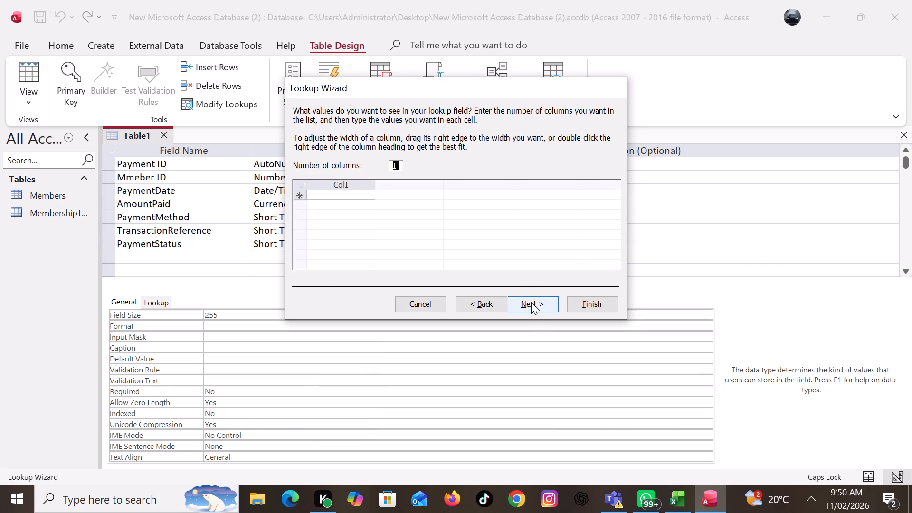
left_click(323, 197)
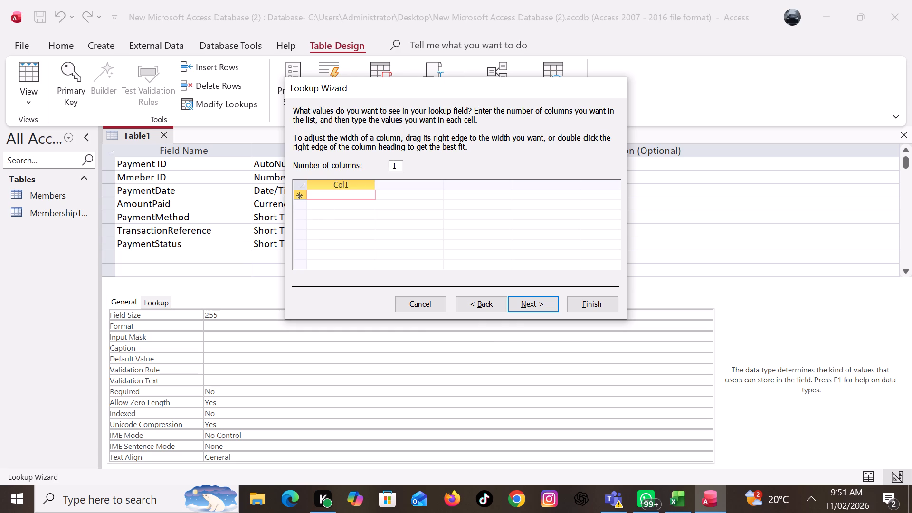
key("Down")
key("c")
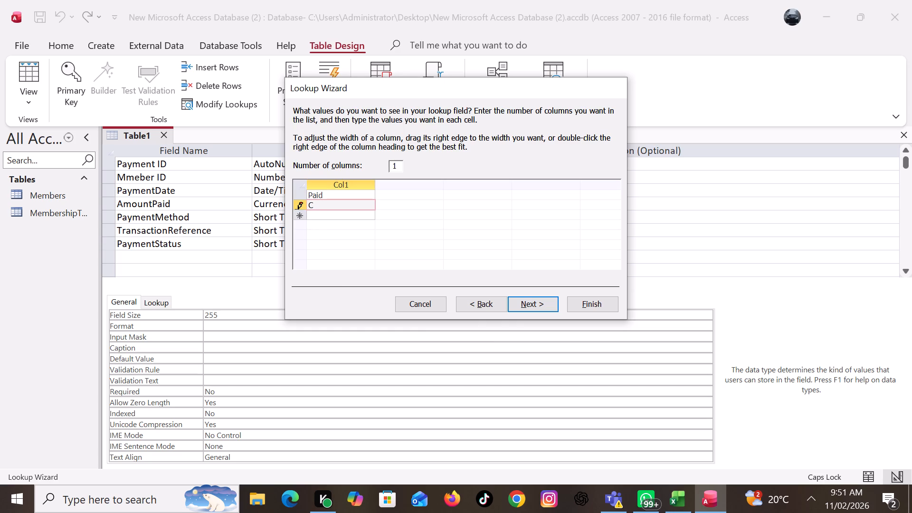
type("ancelled")
key("Down")
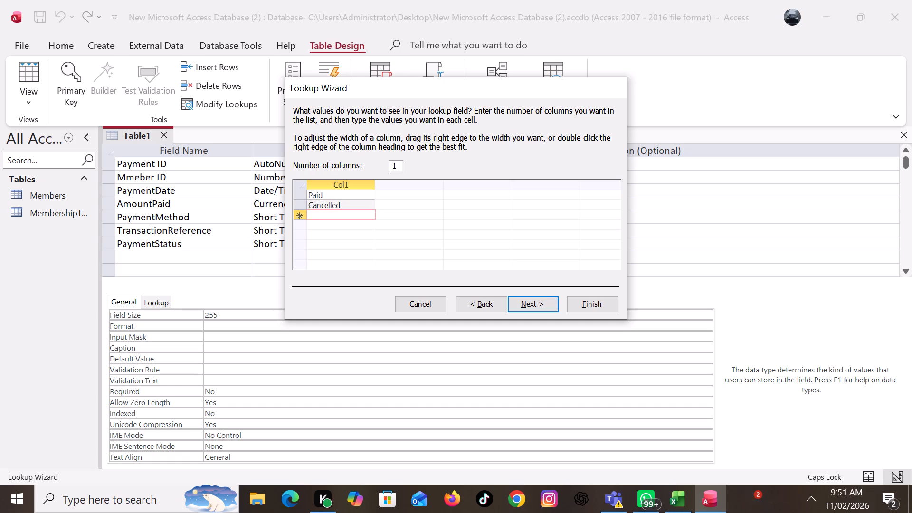
type("ending")
key("Down")
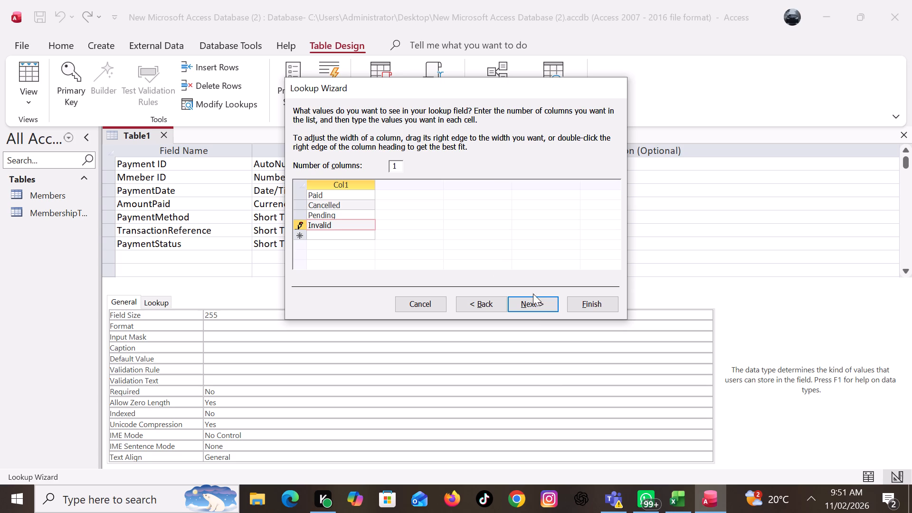
left_click(533, 309)
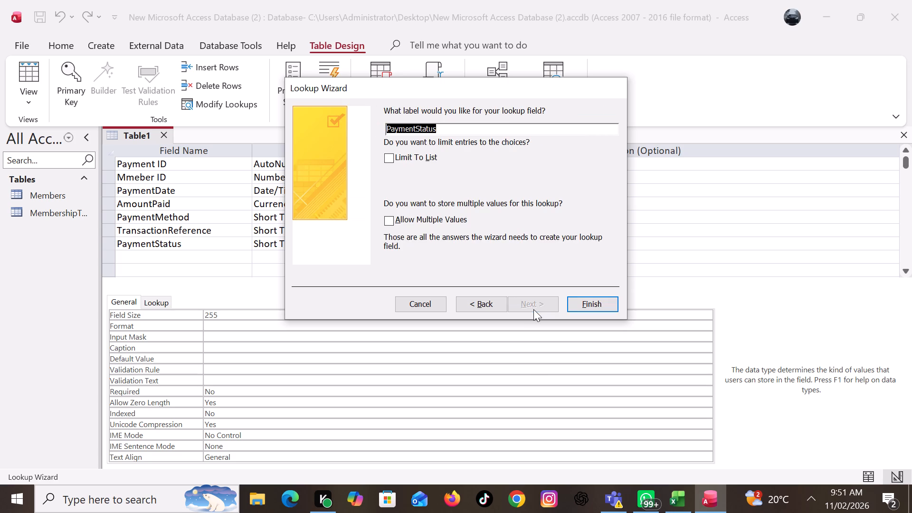
left_click(386, 160)
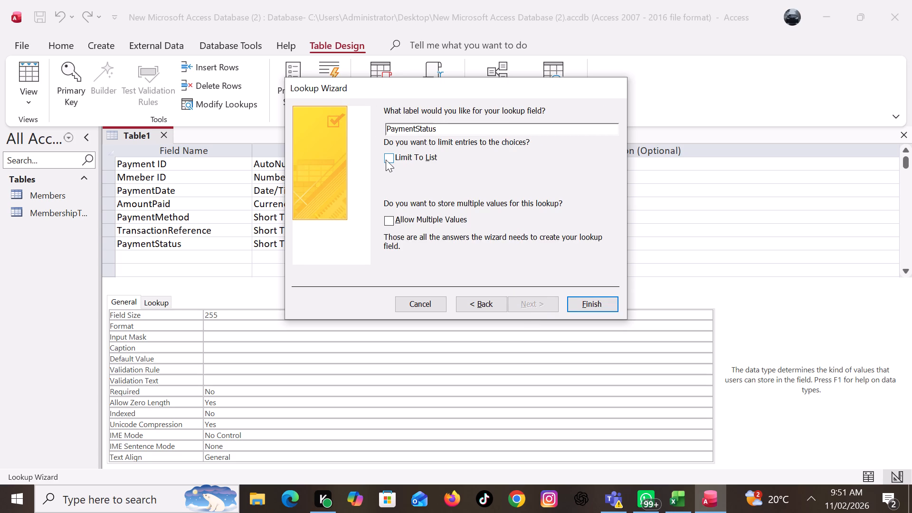
left_click(586, 302)
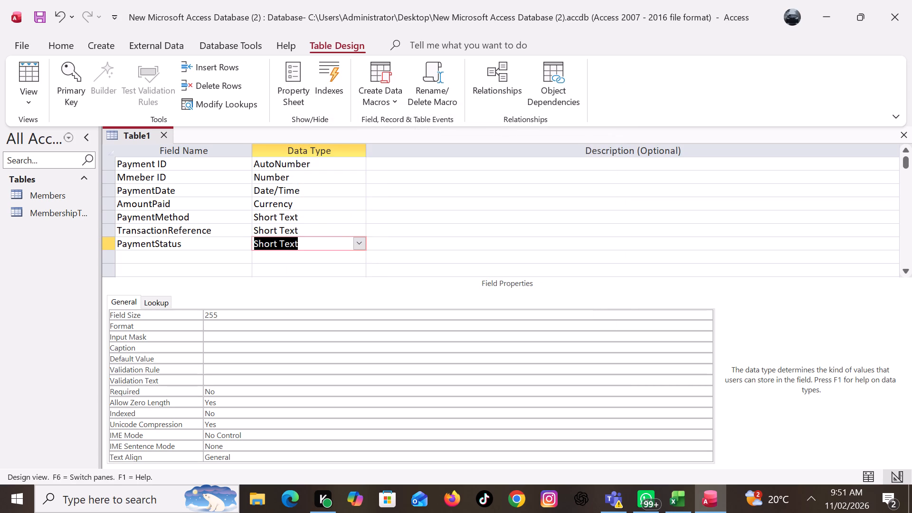
Set the Payment ID field as the table's primary key.
left_click(103, 161)
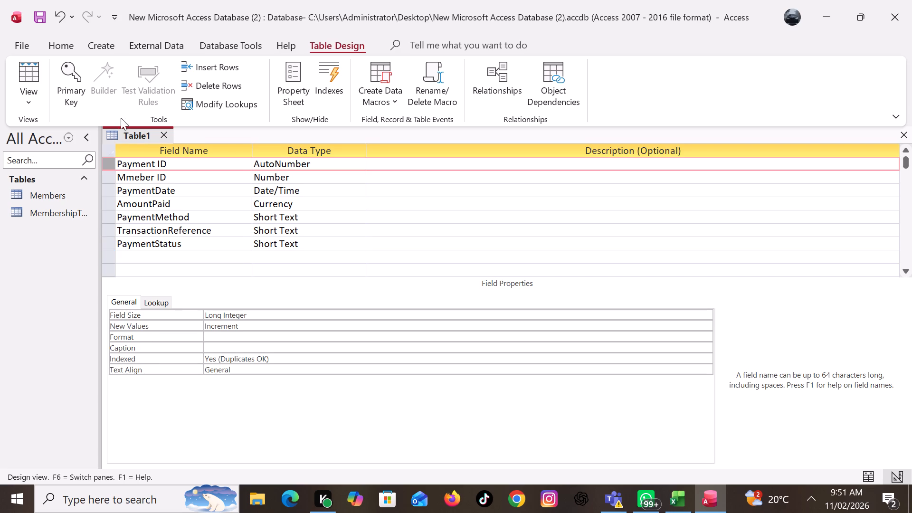
left_click(76, 100)
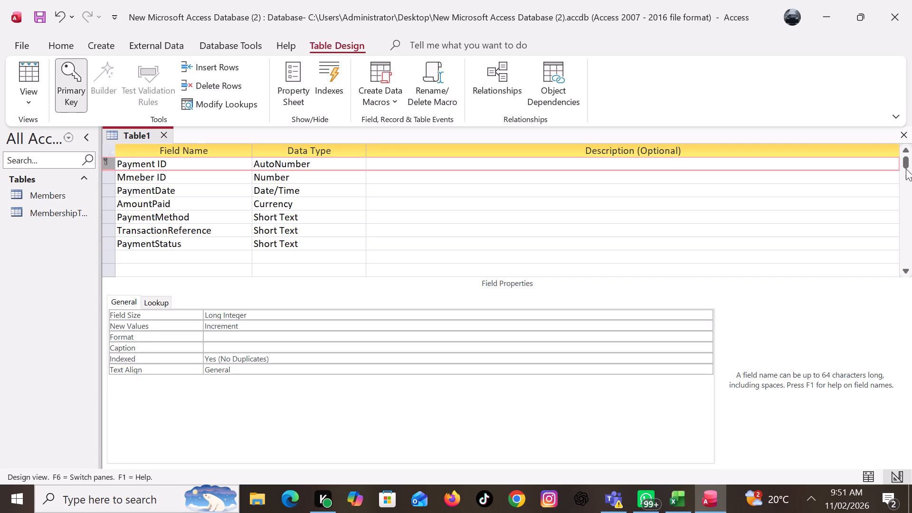
Close the table and save its design under the name Payments.
left_click(909, 134)
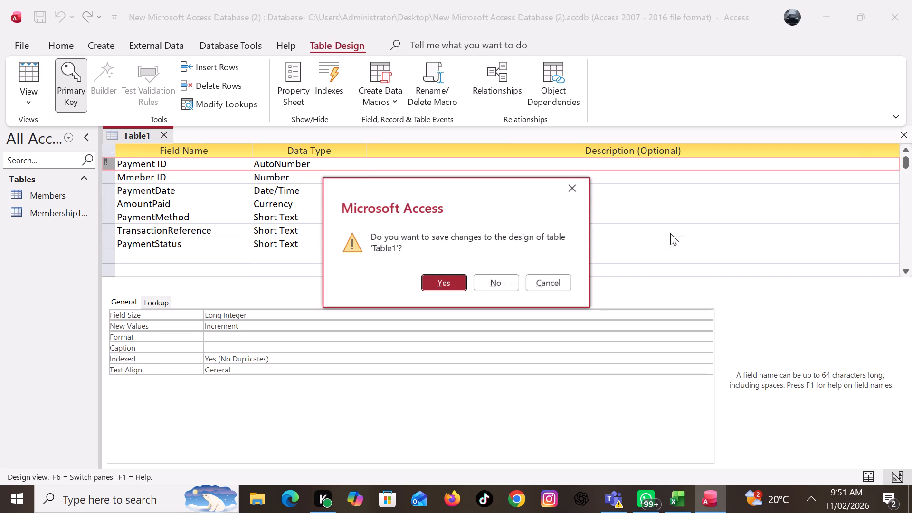
left_click(446, 283)
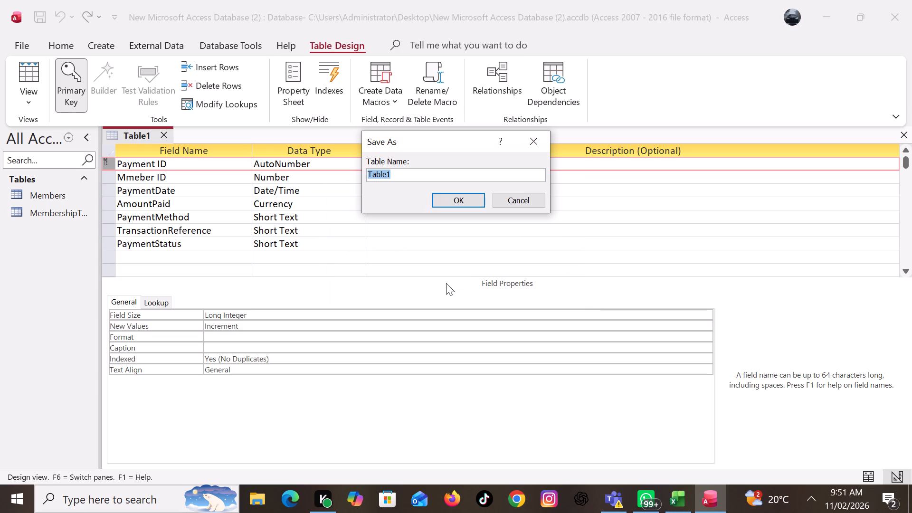
type("ayments")
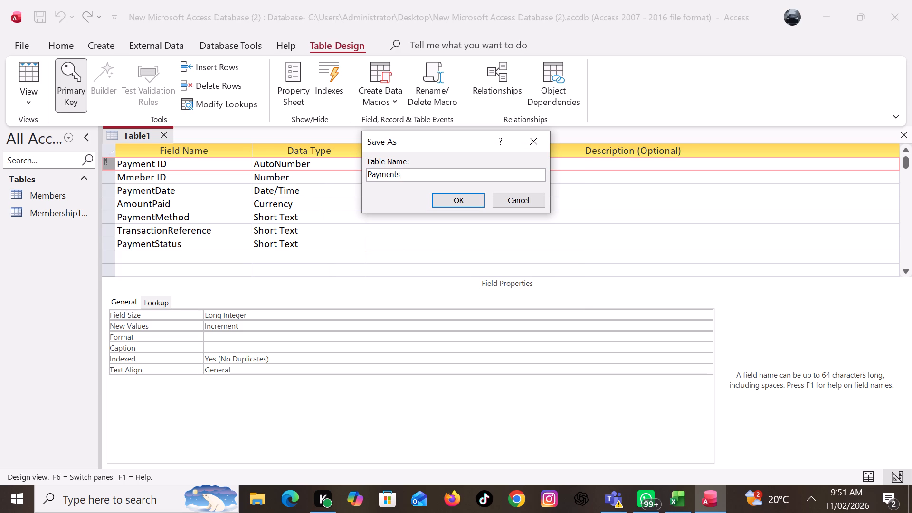
left_click(456, 195)
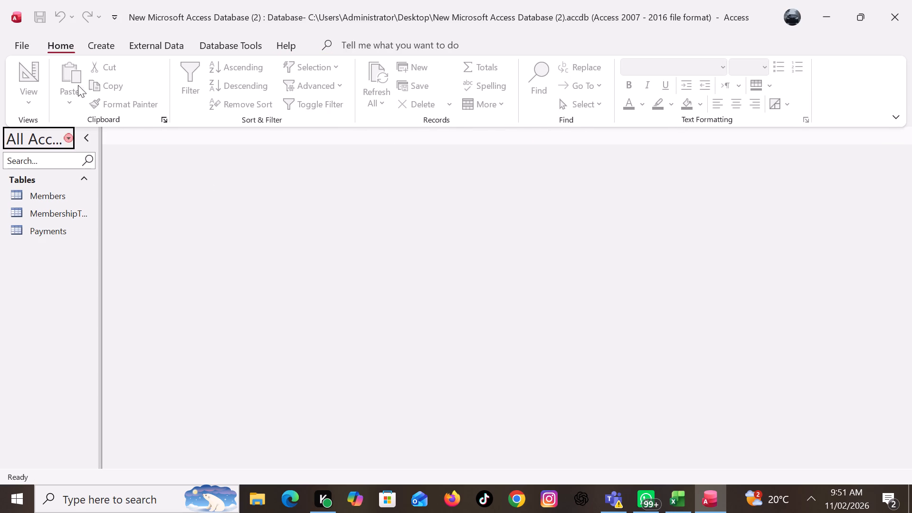
Create a new table in design view and enter the field names Sport ID, SportName and Description.
left_click(105, 49)
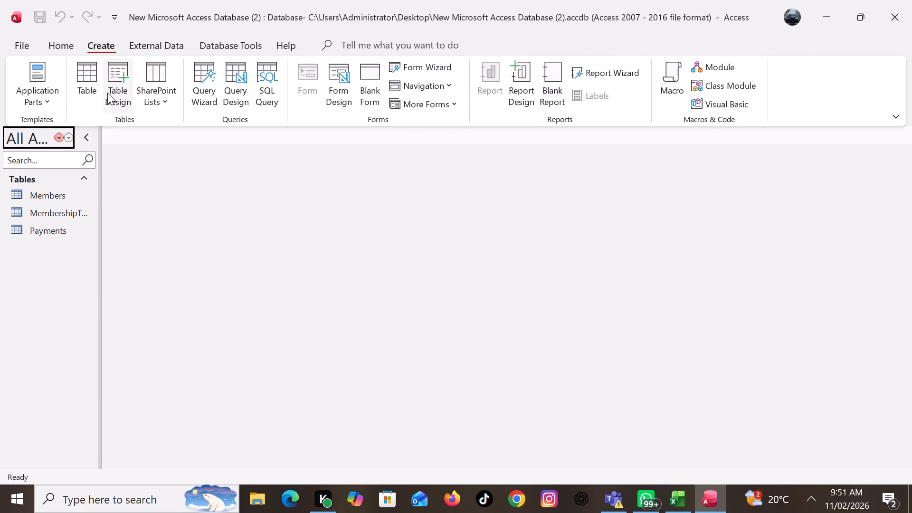
left_click(123, 93)
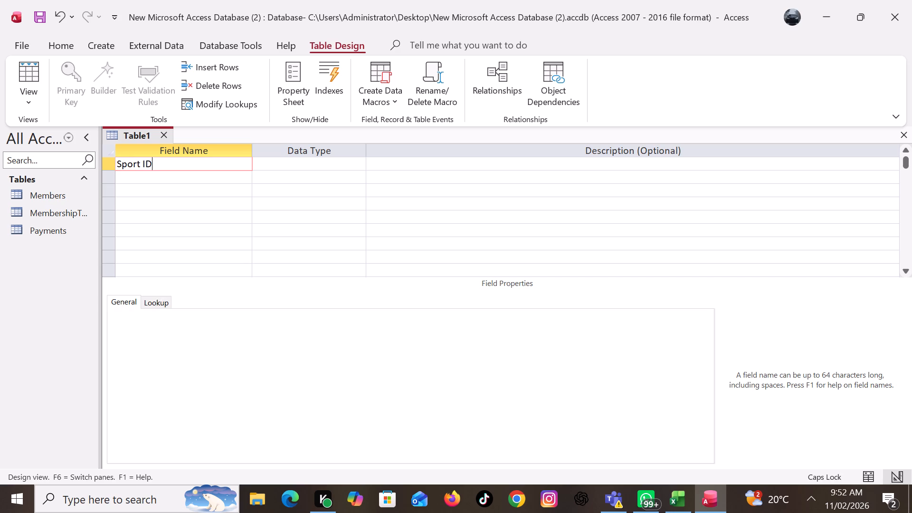
key("Down")
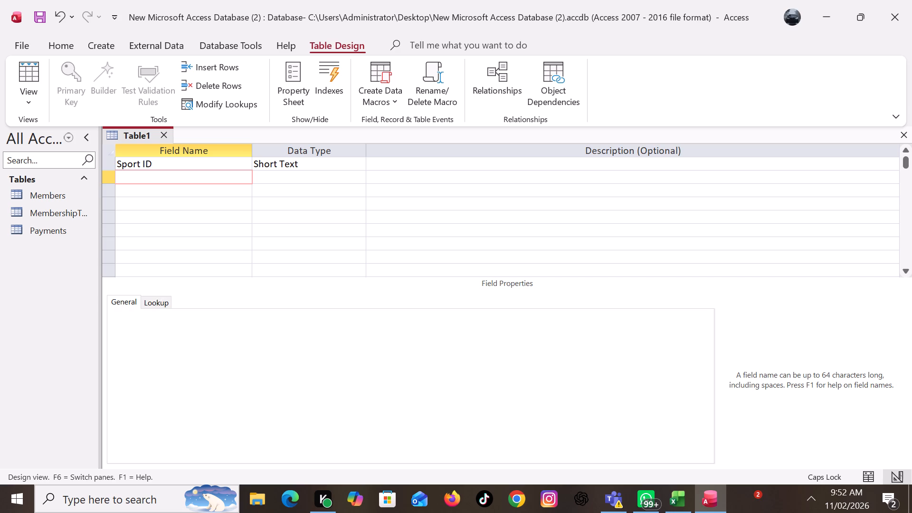
type("port")
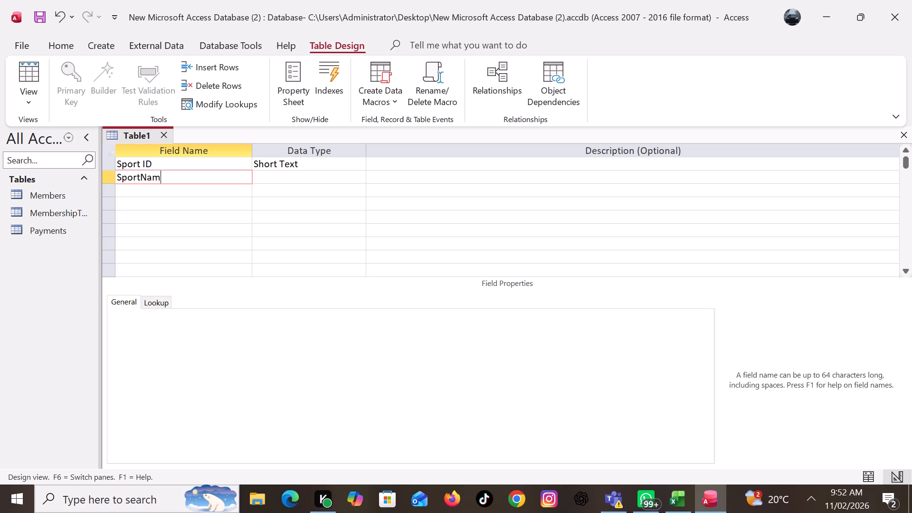
key("Down")
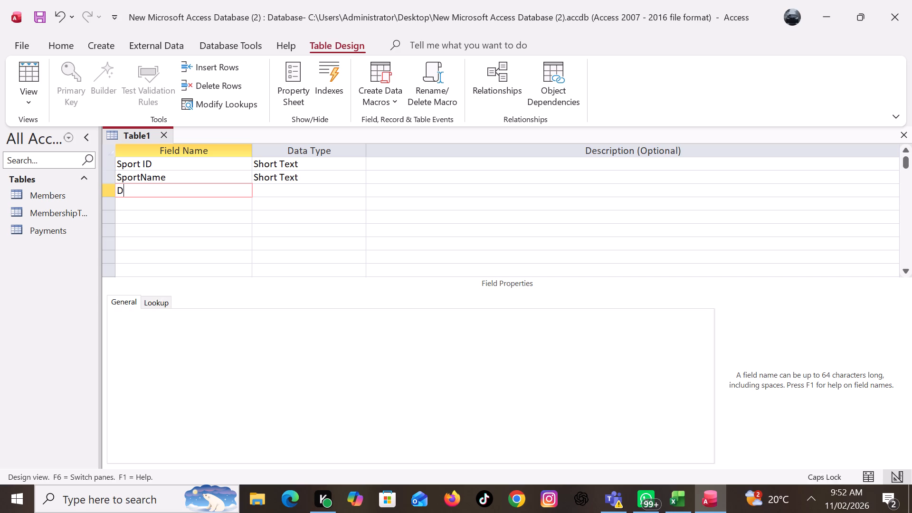
type("esc")
type("ripto")
key("BackSpace")
type("iop")
key("BackSpace")
key("n")
Add the field names MonthlyFee and Status below Description.
left_click(130, 208)
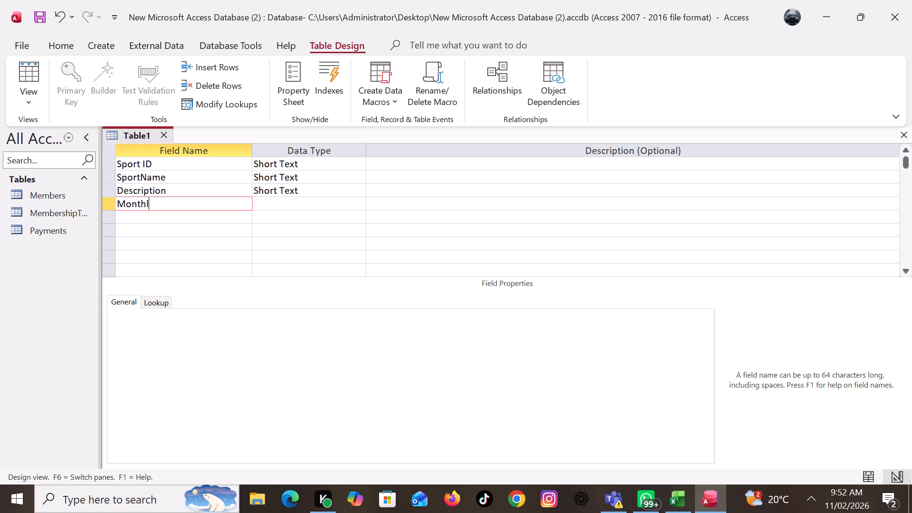
type("ee")
left_click(187, 220)
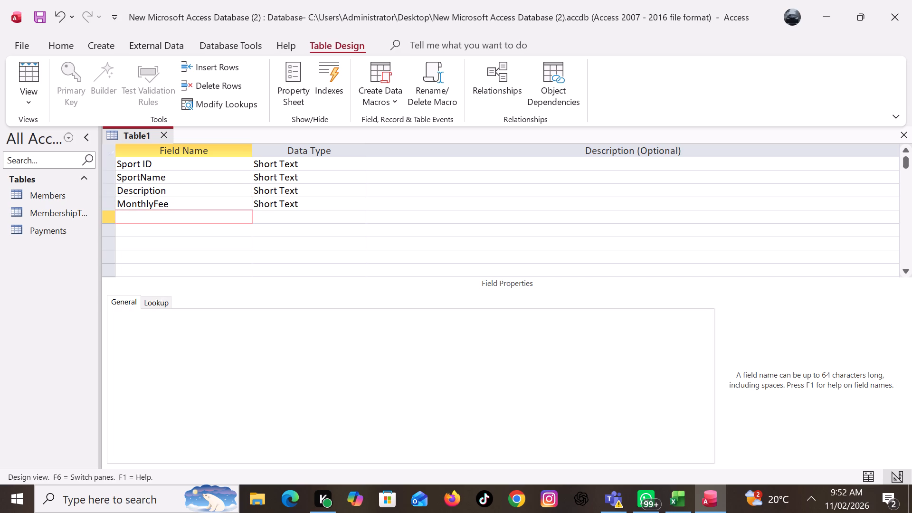
type("tatus")
left_click(295, 220)
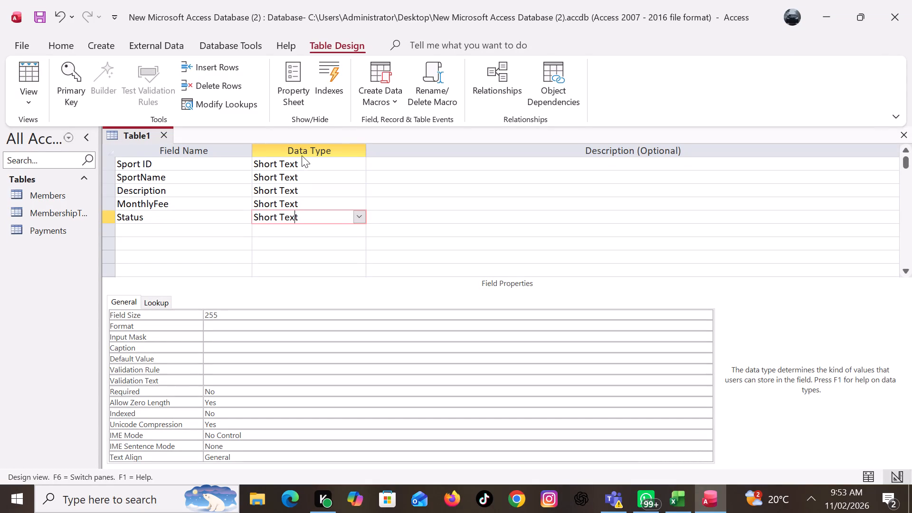
Set the data type of Sport ID to AutoNumber and of MonthlyFee to Currency.
left_click(319, 159)
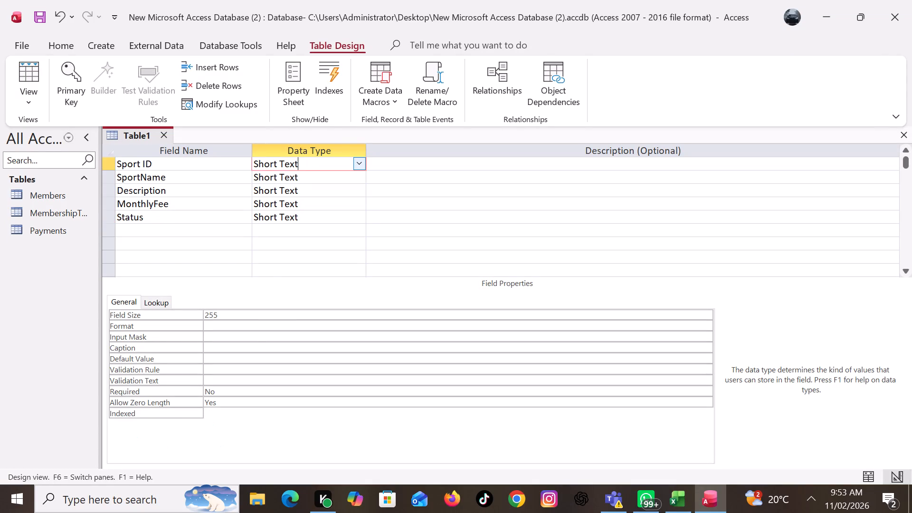
left_click(356, 161)
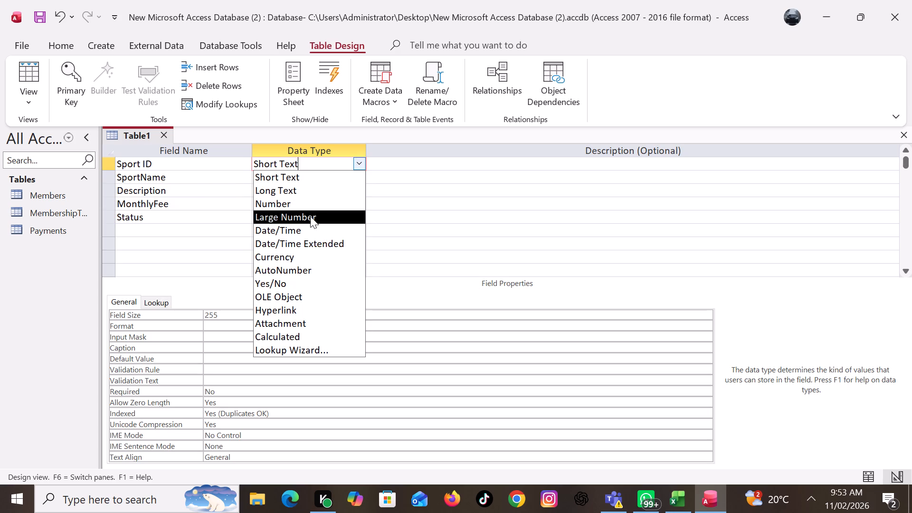
left_click(297, 271)
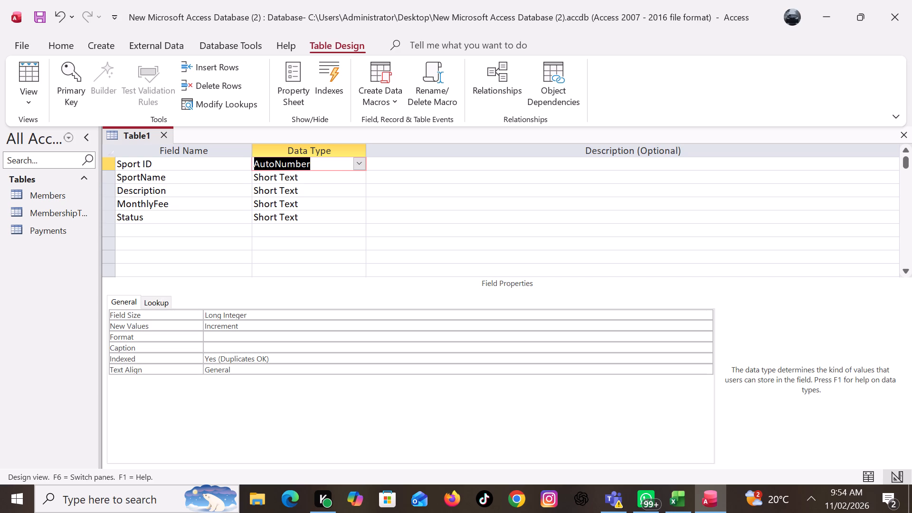
left_click(320, 200)
left_click(360, 206)
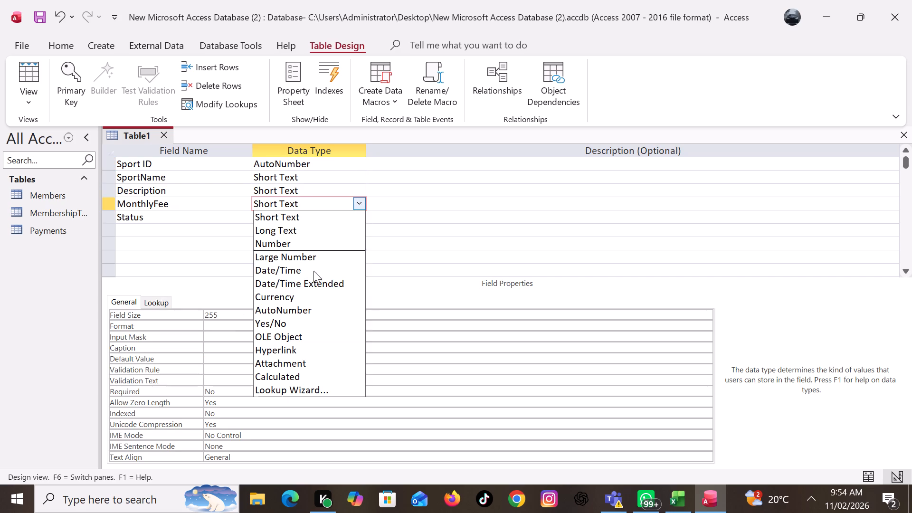
left_click(303, 292)
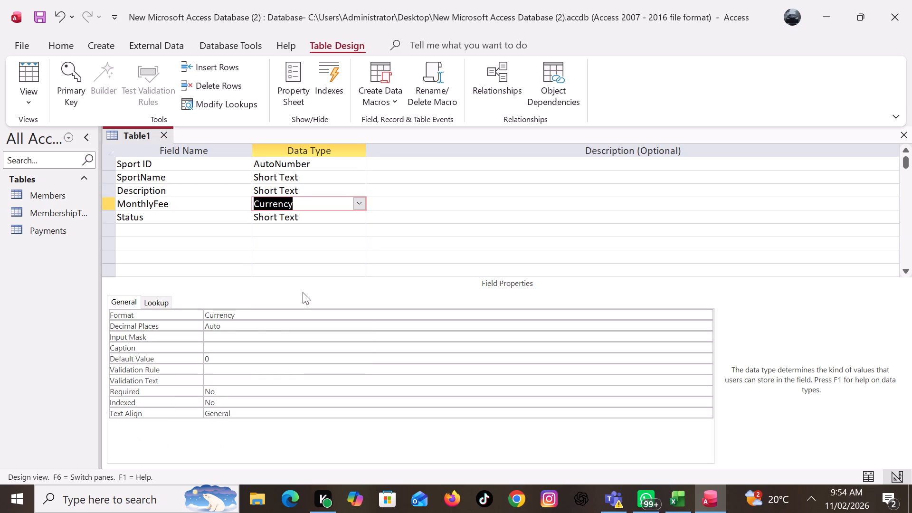
Try to close the table and save its design under the name Sports, without having a primary key created automatically.
left_click(903, 129)
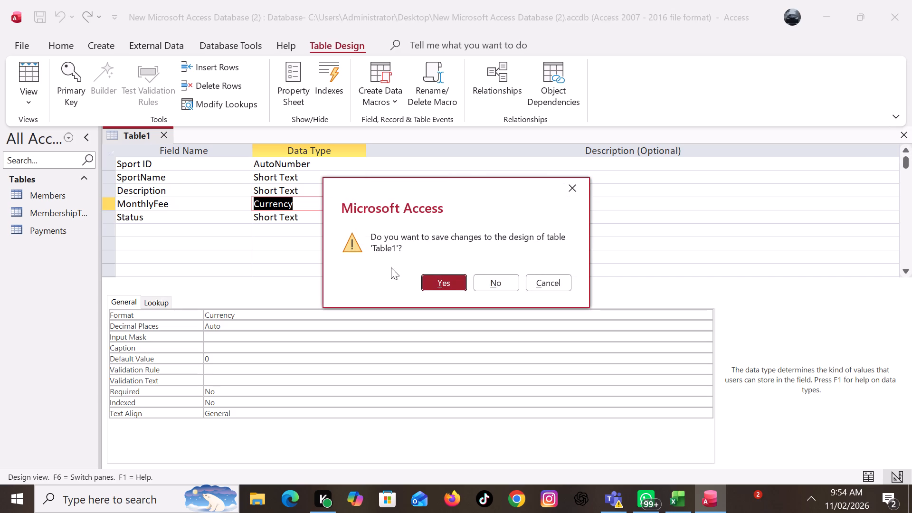
left_click(437, 276)
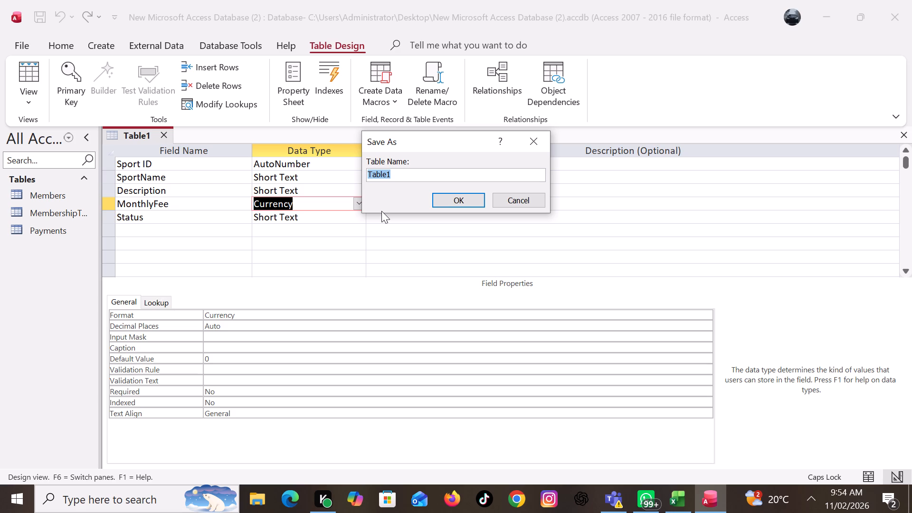
key("s")
type("ports")
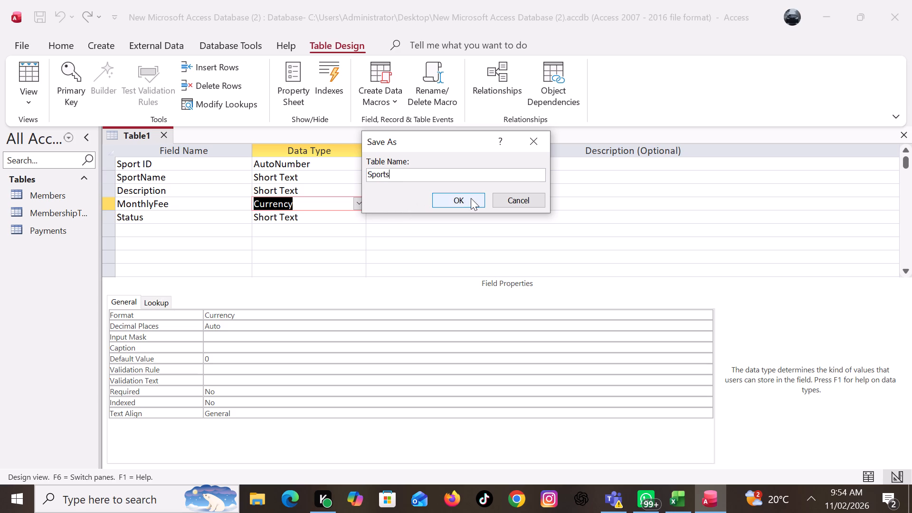
left_click(470, 198)
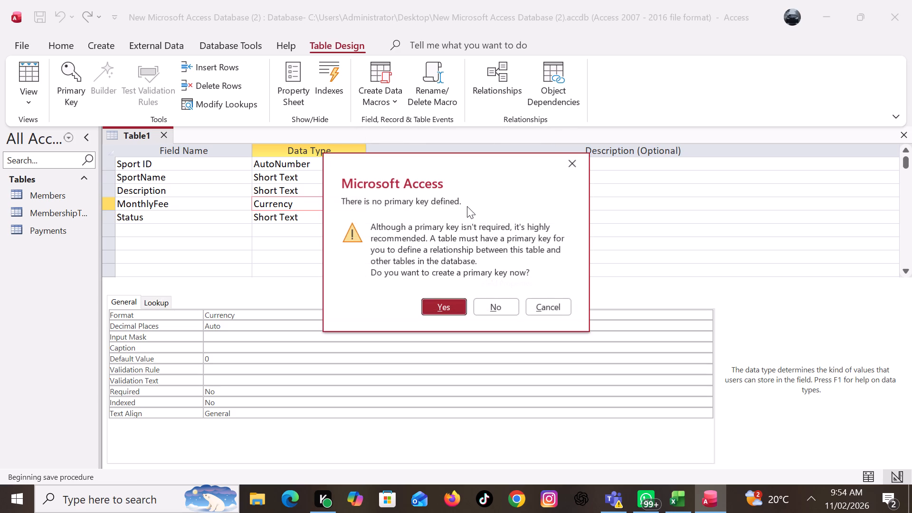
left_click(578, 163)
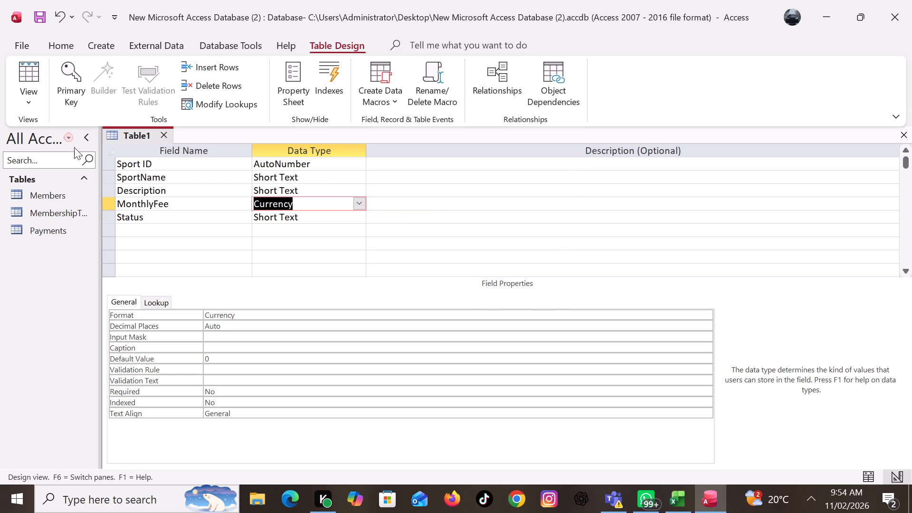
Set the Sport ID field as the table's primary key.
left_click(109, 161)
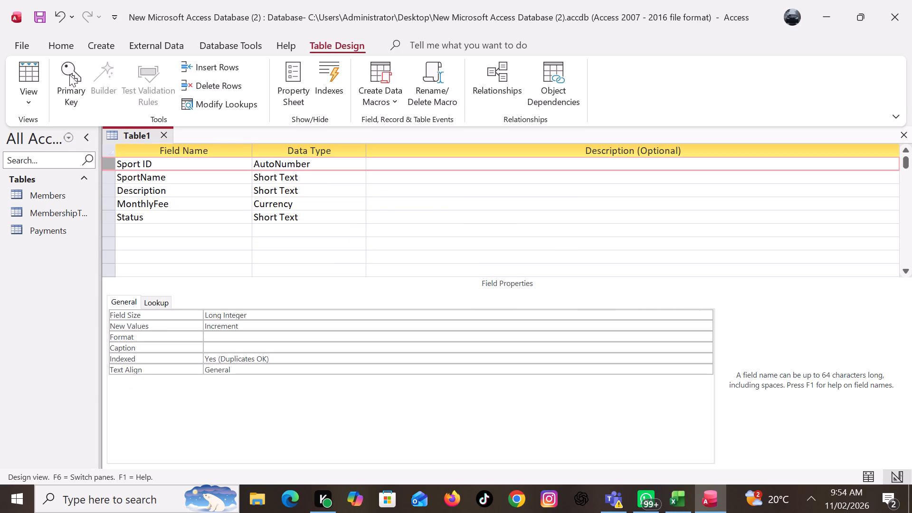
left_click(69, 75)
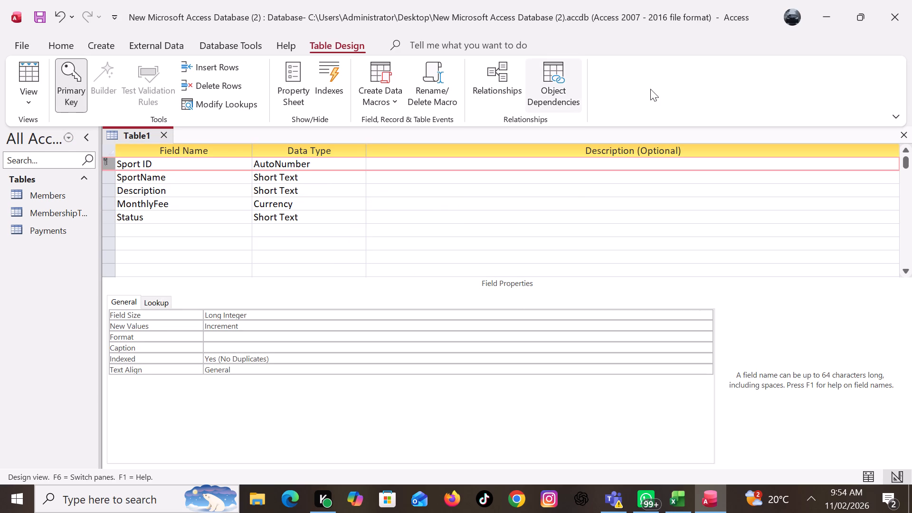
Close the table and save its design under the name Sports.
left_click(905, 129)
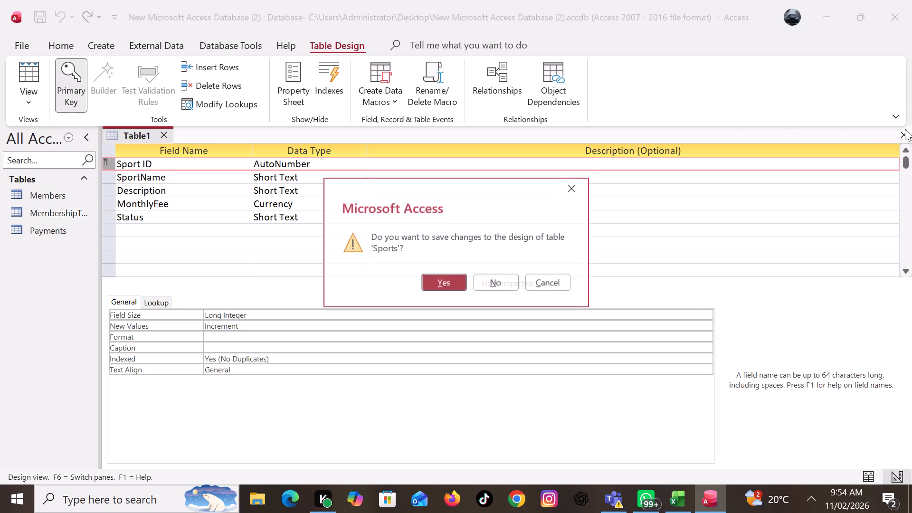
left_click(445, 283)
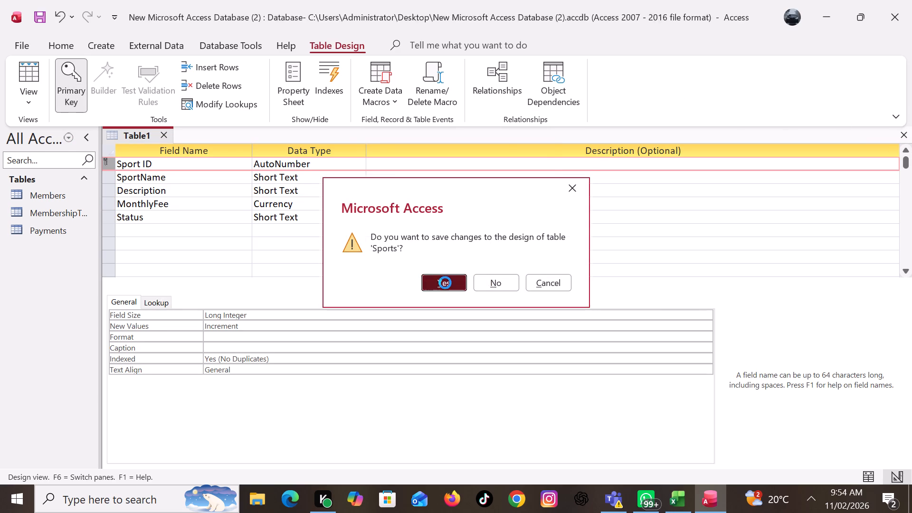
left_click(471, 197)
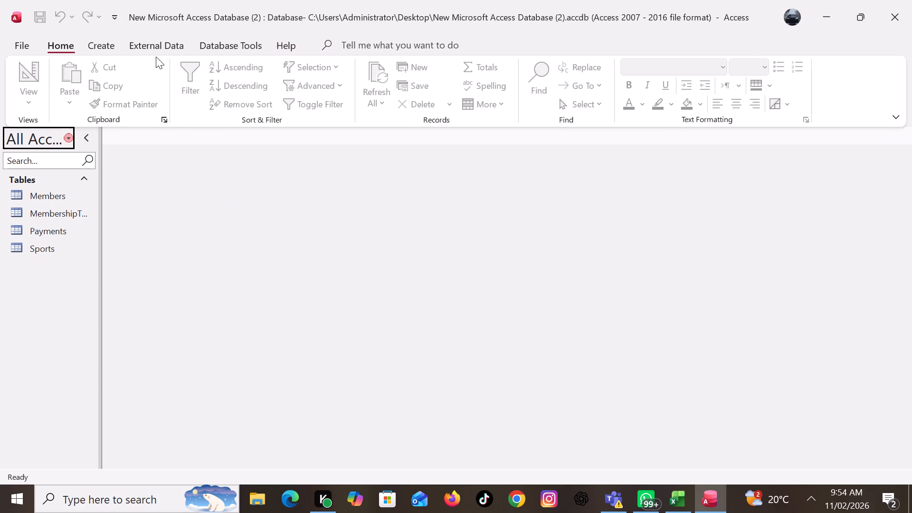
Create a new table in design view and enter the field names CoachID, FirstName and Last Name.
left_click(106, 47)
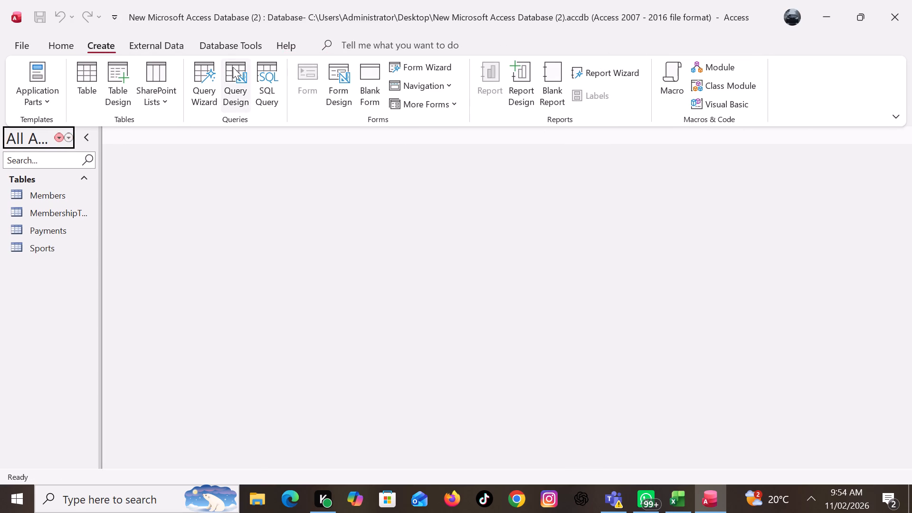
left_click(123, 88)
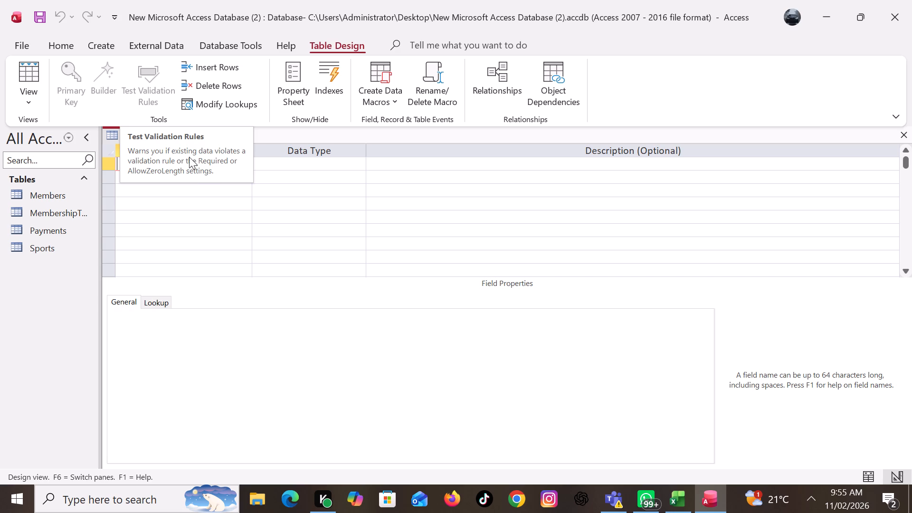
left_click(257, 212)
left_click(151, 163)
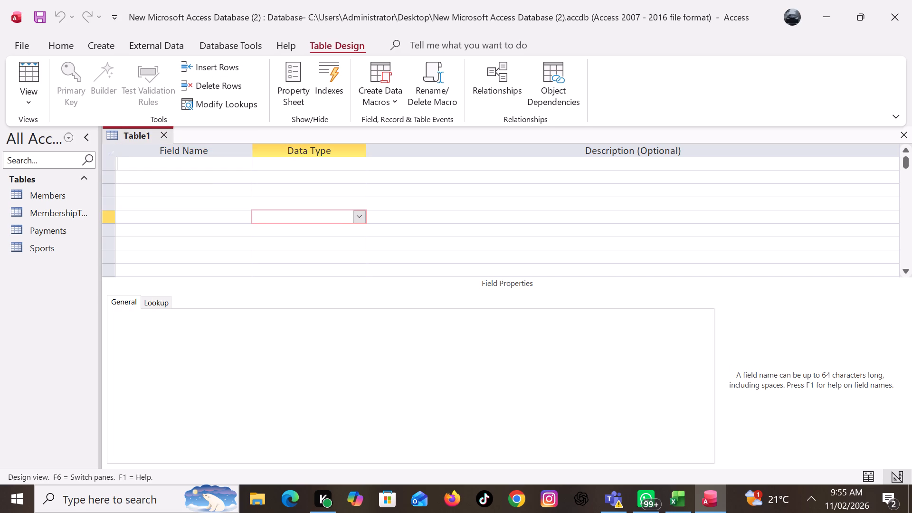
type("oach")
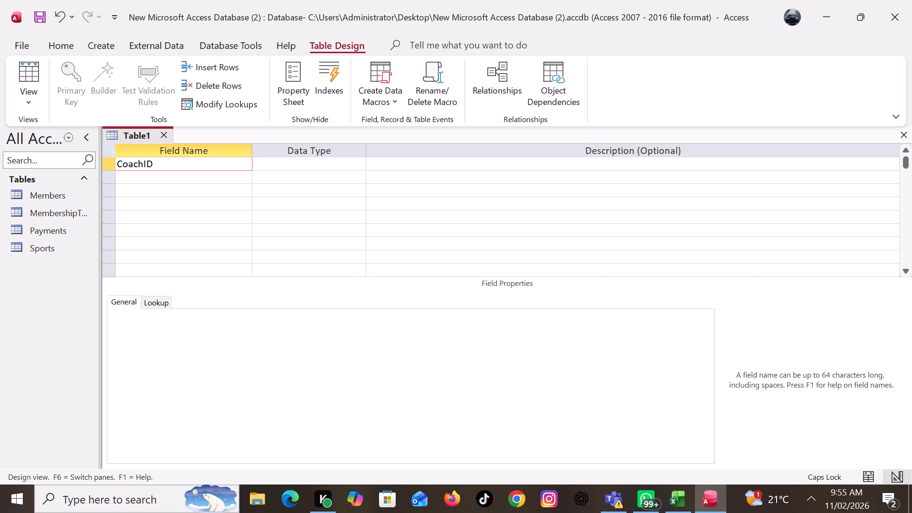
key("Down")
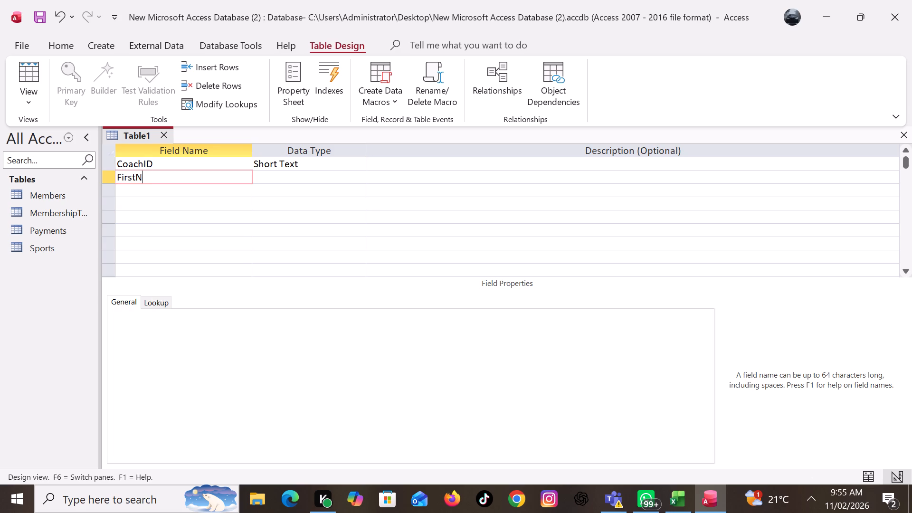
key("Down")
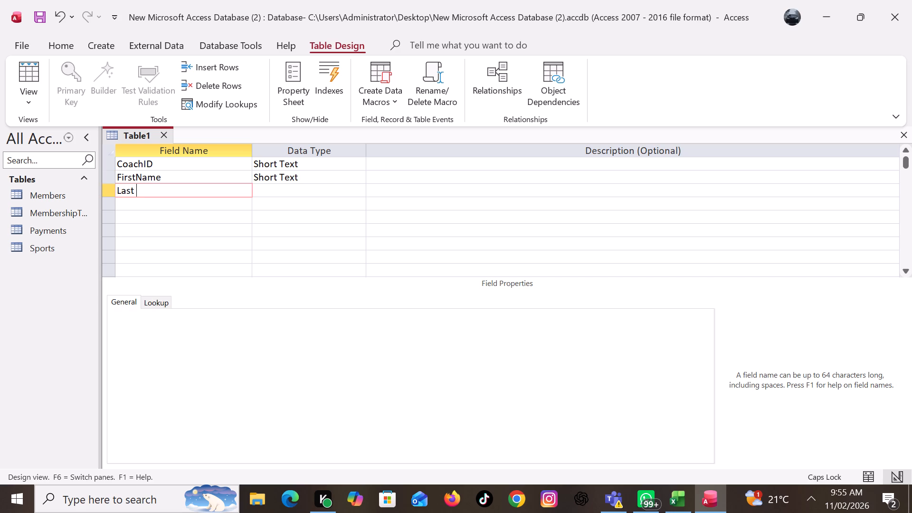
type("ame")
Add the field names Phone No, Email, Specialization, Salary and Status below Last Name.
left_click(152, 207)
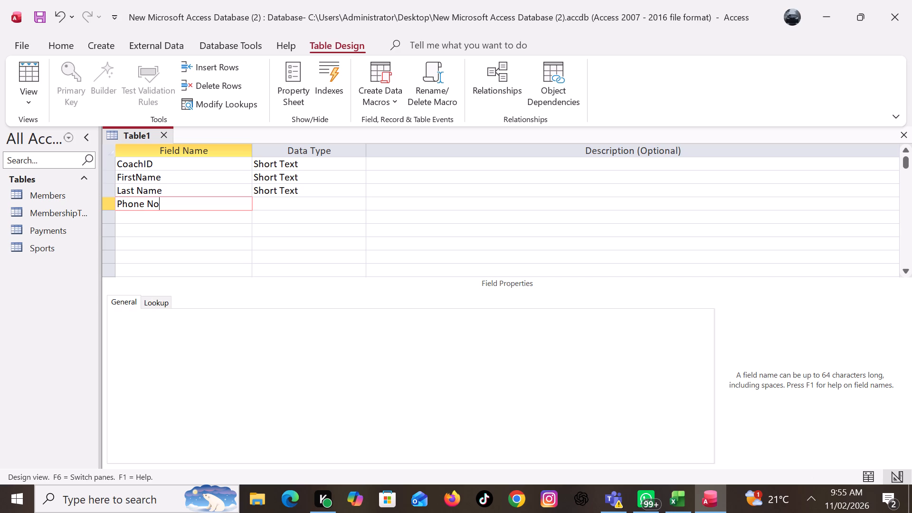
key("Down")
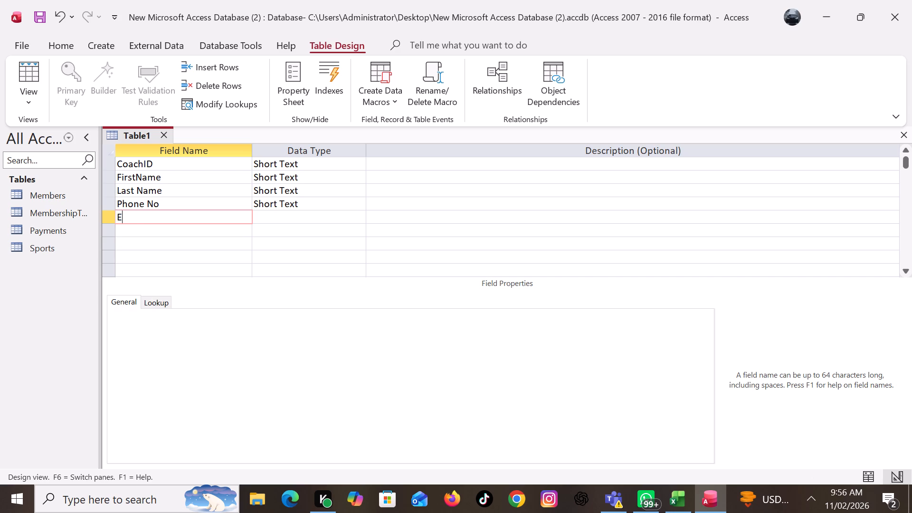
type("mail")
key("Down")
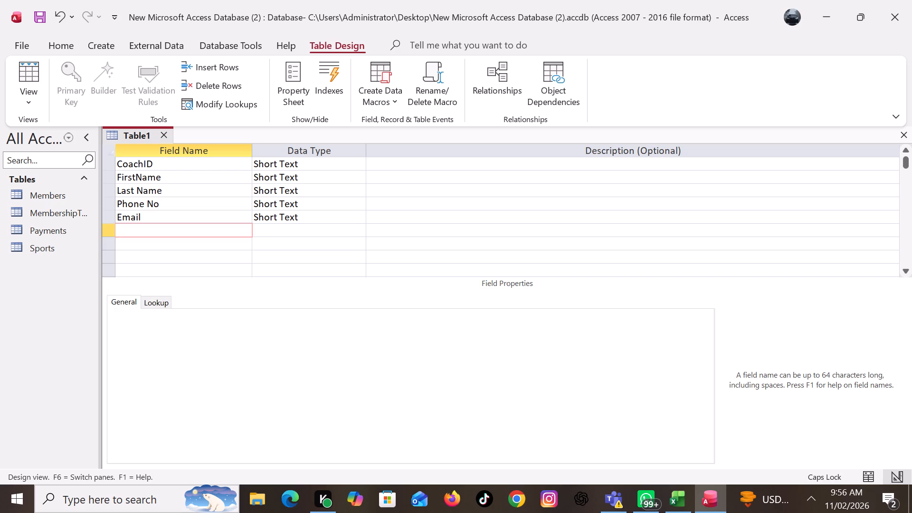
type("pecialization")
key("Down")
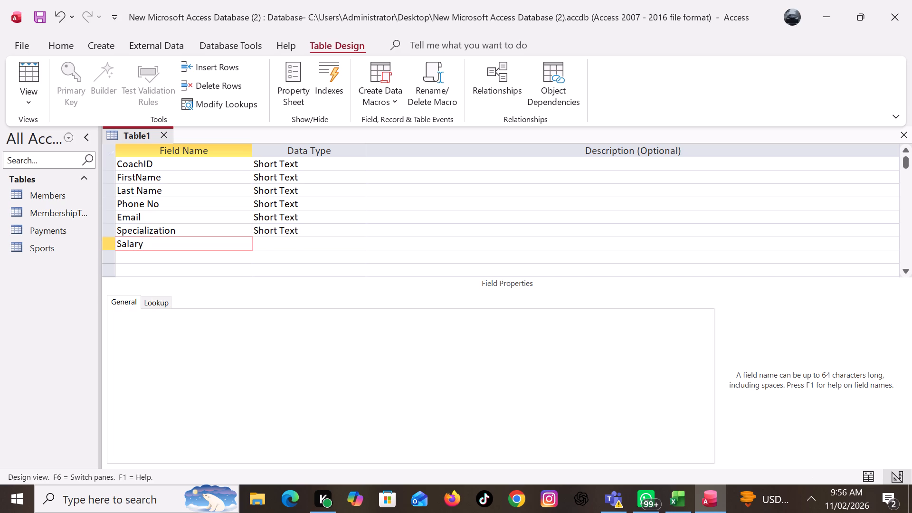
key("Down")
key("t")
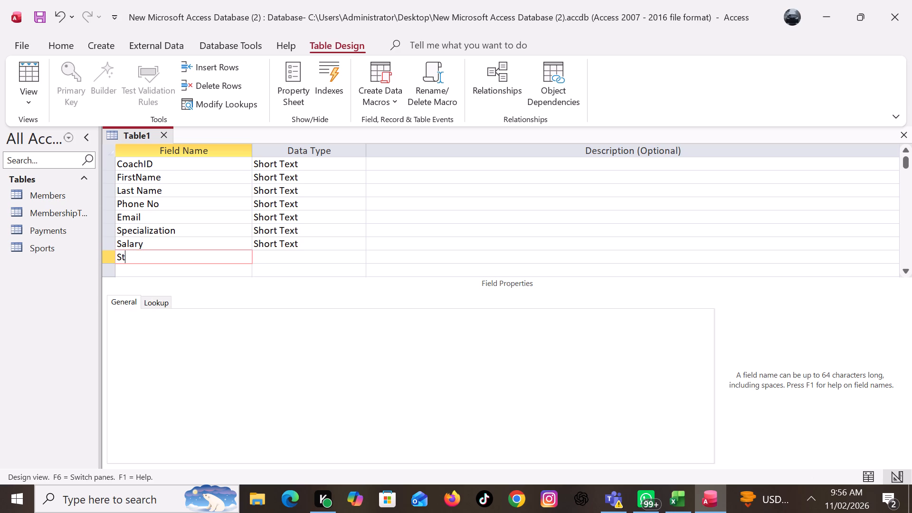
type("atus")
Set the Salary field's data type to Currency.
left_click(299, 242)
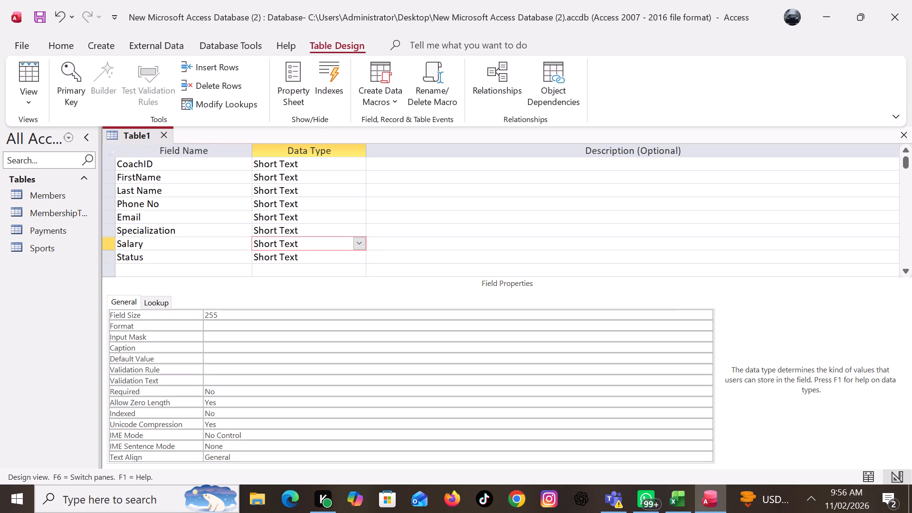
left_click(365, 239)
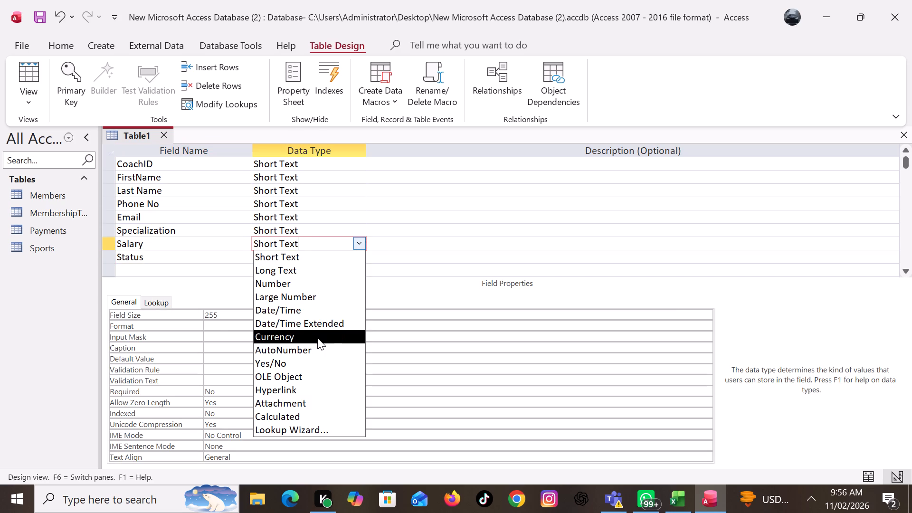
left_click(316, 338)
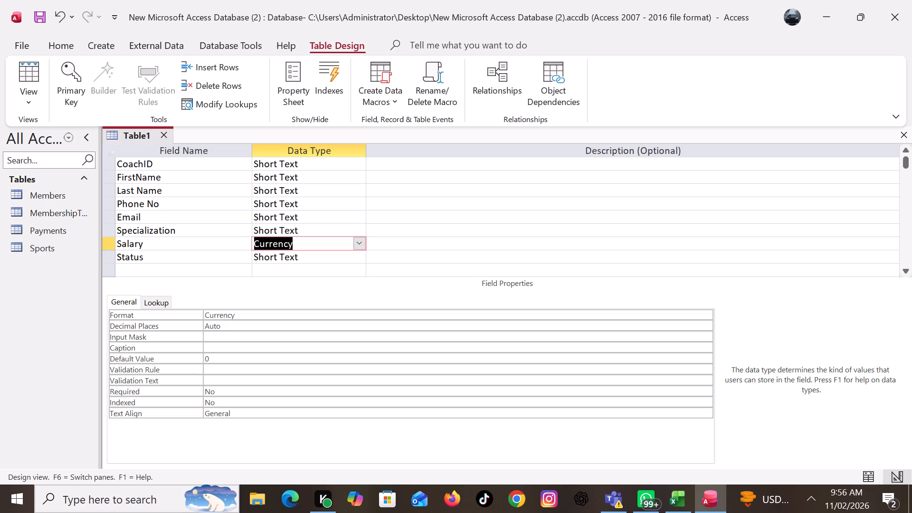
Set the CoachID field's data type to AutoNumber and make CoachID the primary key.
left_click(109, 162)
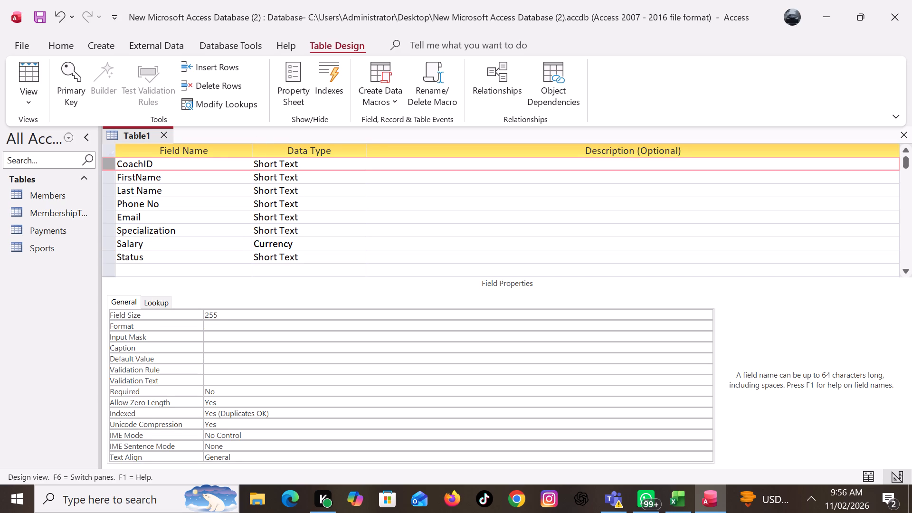
left_click(318, 164)
left_click(361, 164)
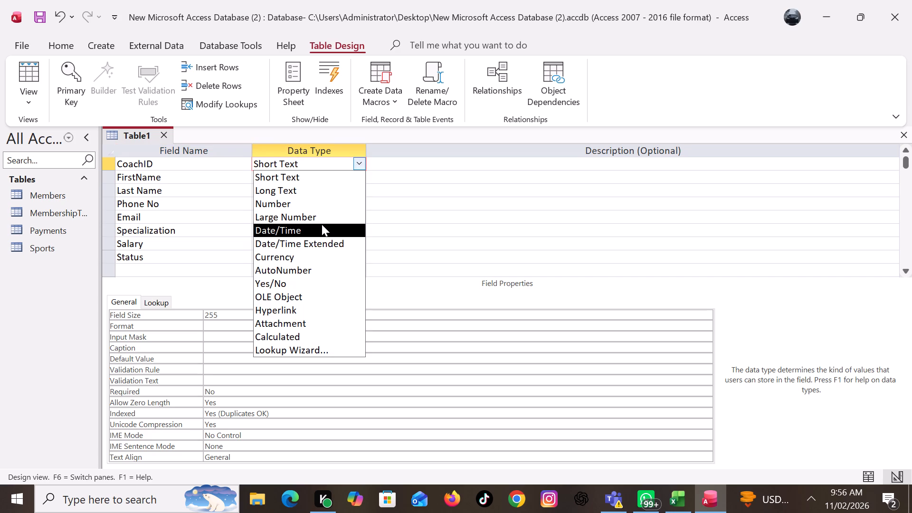
left_click(229, 227)
left_click(324, 162)
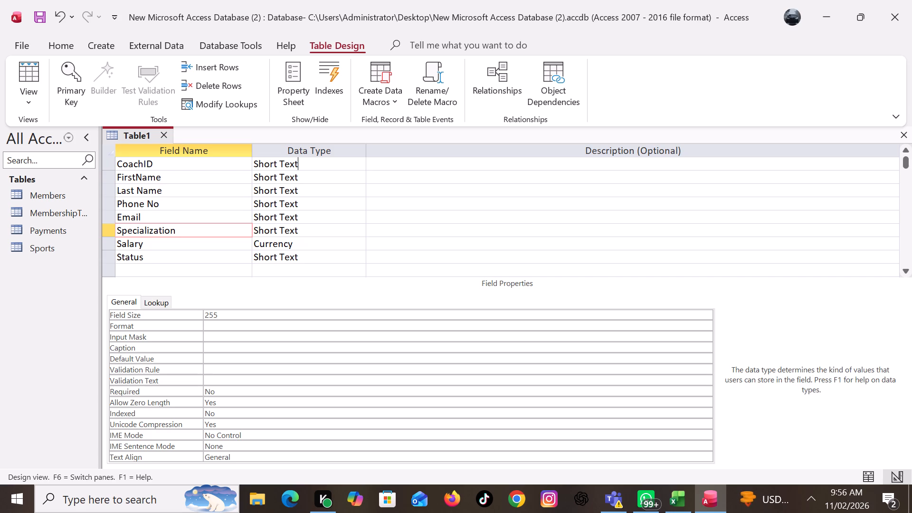
left_click(357, 163)
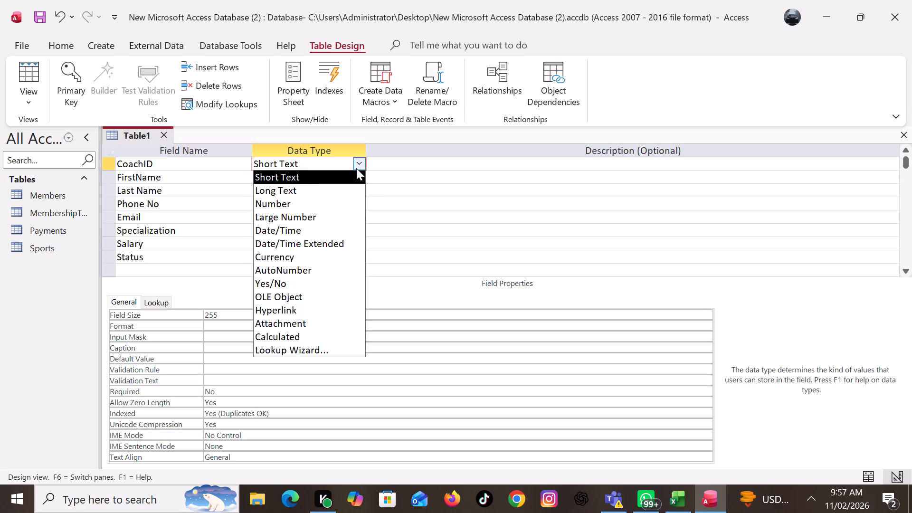
left_click(328, 266)
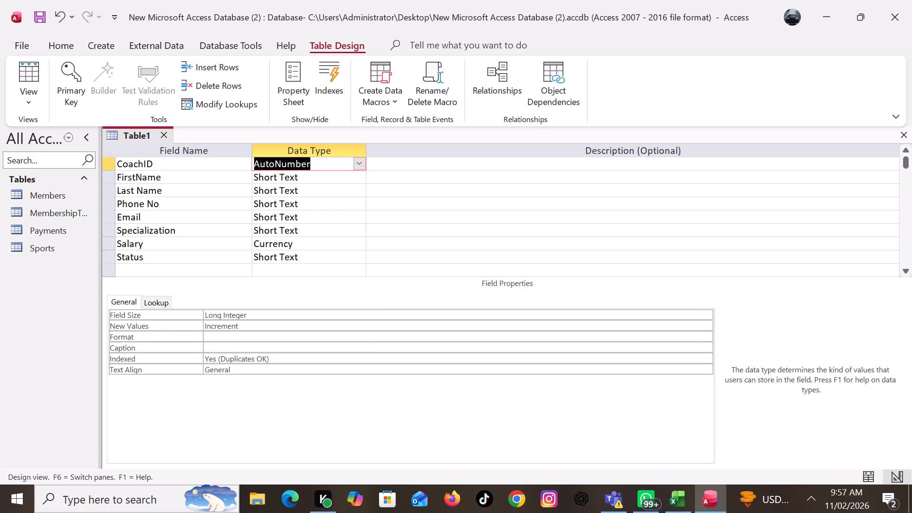
left_click(105, 161)
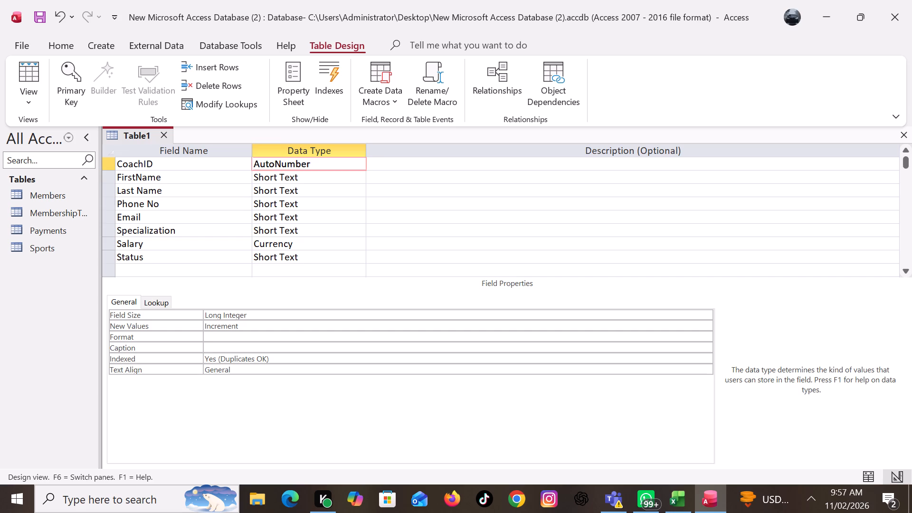
left_click(78, 92)
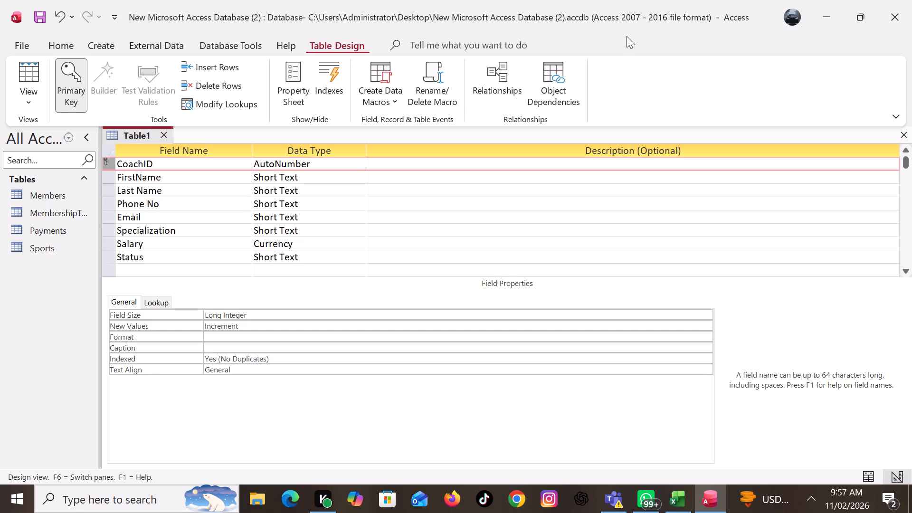
Close the table and save its design under the name Coaches.
left_click(899, 139)
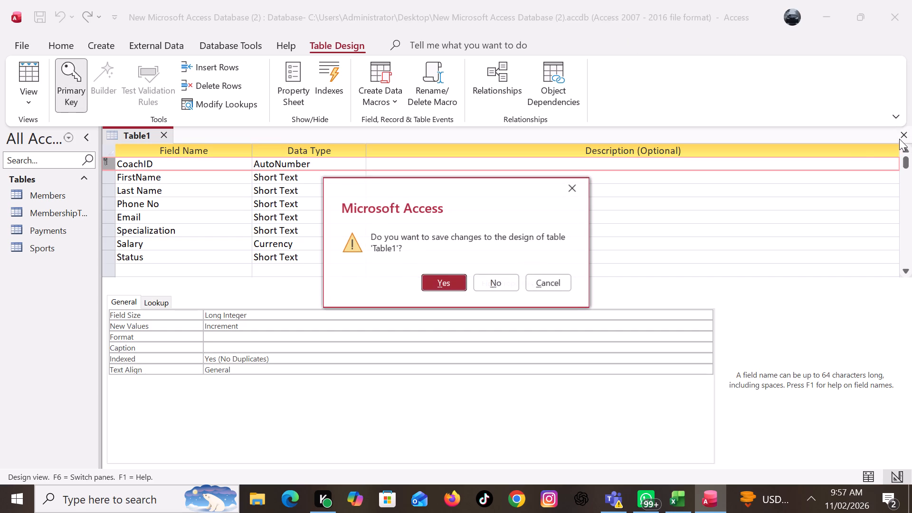
left_click(449, 278)
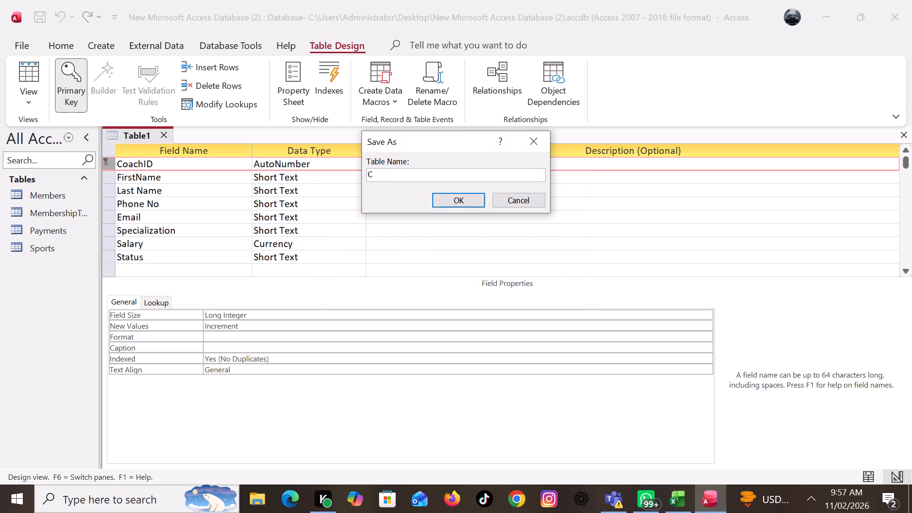
type("oaches")
key("Return")
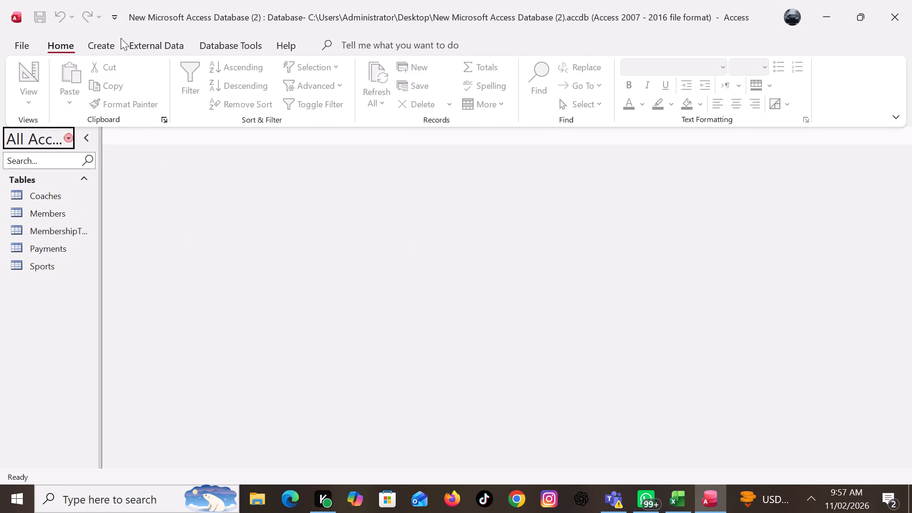
Create a new table in design view with RegistrationID as an AutoNumber primary key field.
left_click(115, 44)
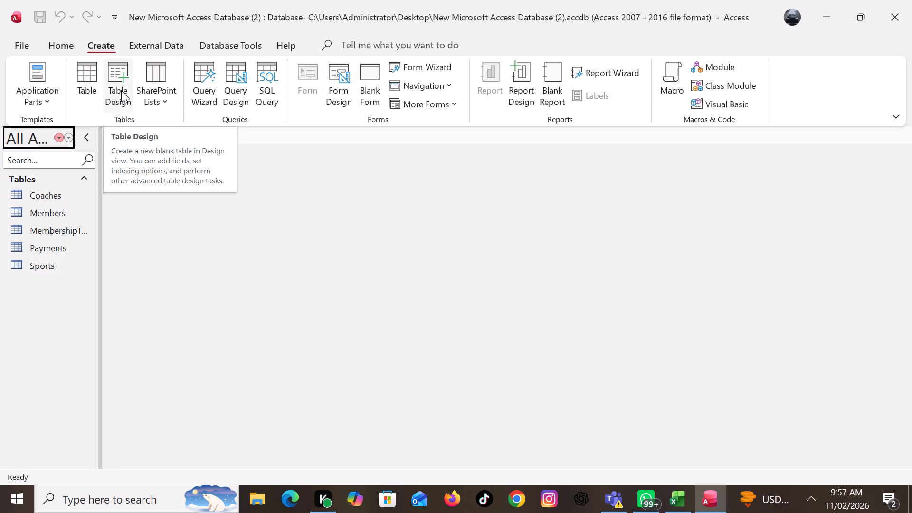
double_click(121, 90)
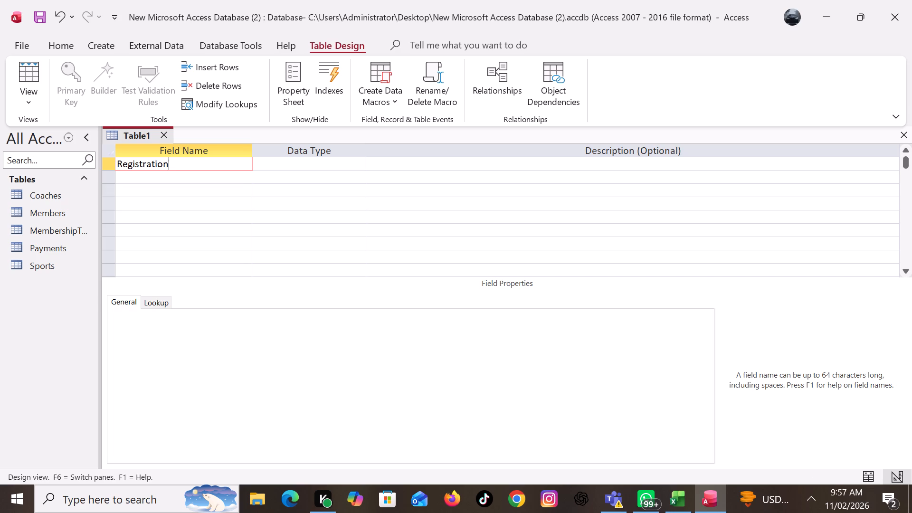
type("ID")
left_click(304, 165)
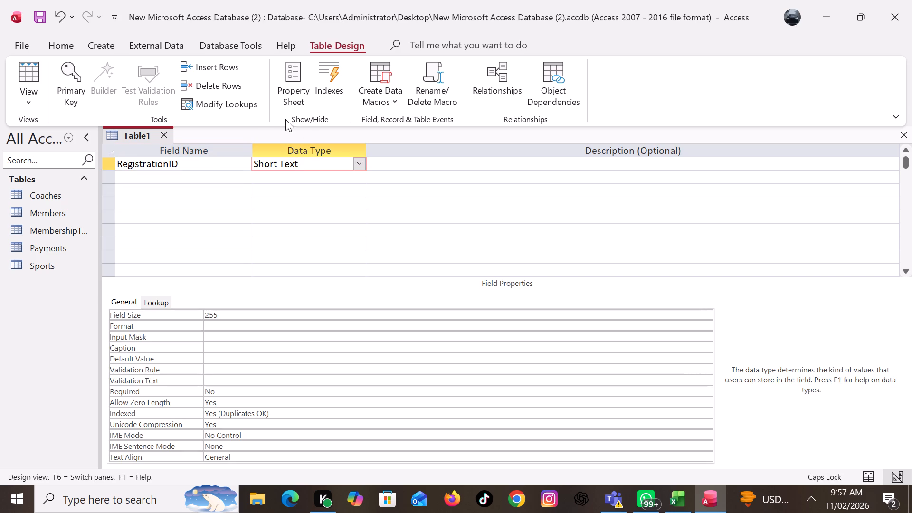
left_click(360, 162)
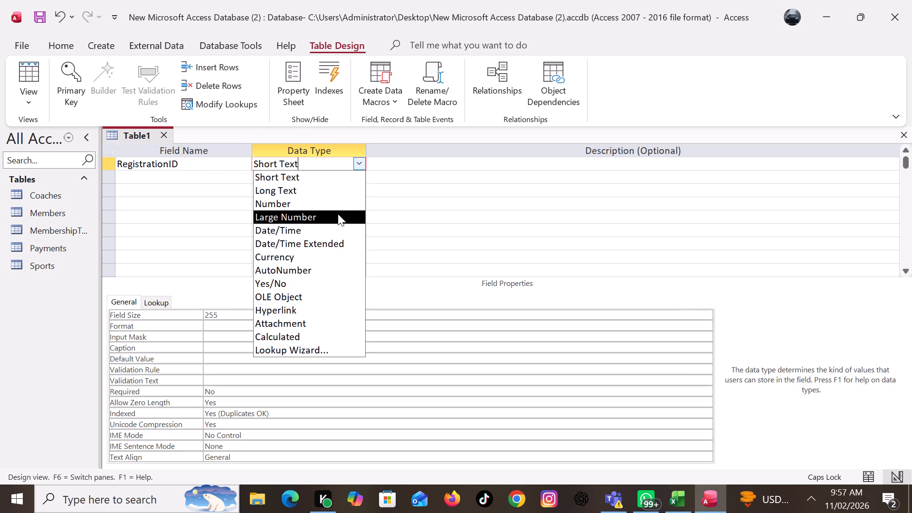
left_click(316, 273)
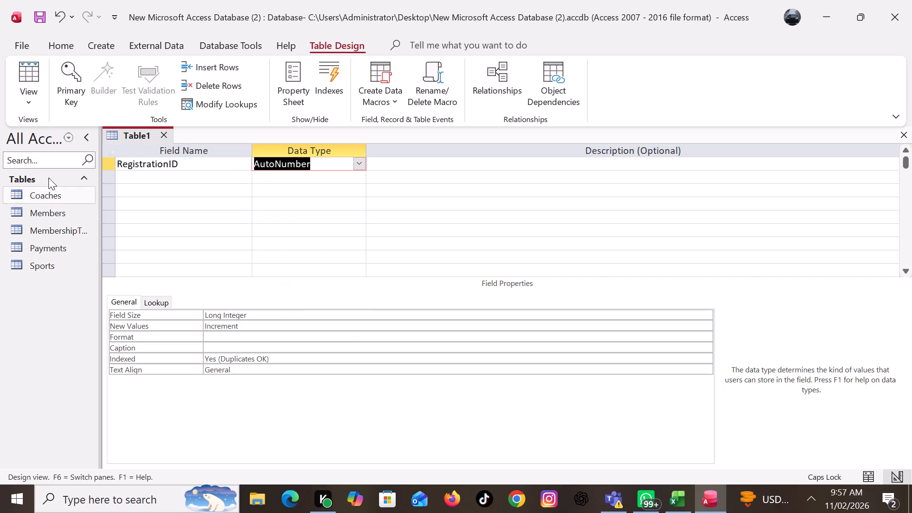
left_click(105, 162)
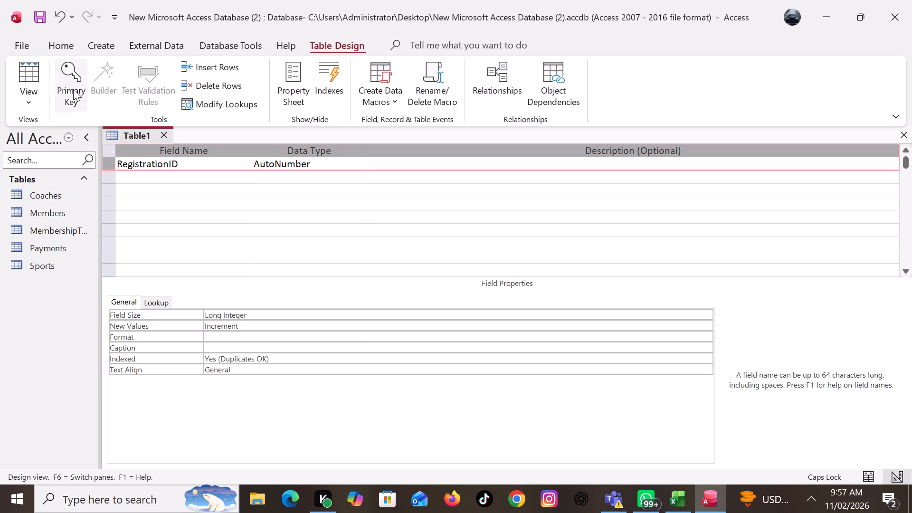
left_click(73, 89)
Add the field names MemberID, SportID and RegistrationDate below RegistrationID.
left_click(126, 174)
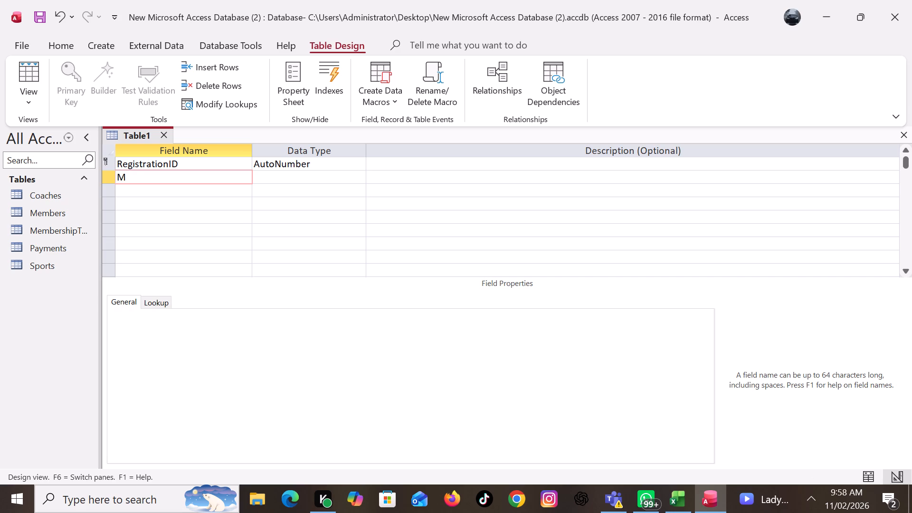
type("ember")
key("space")
key("BackSpace")
key("i")
key("BackSpace")
type("ID")
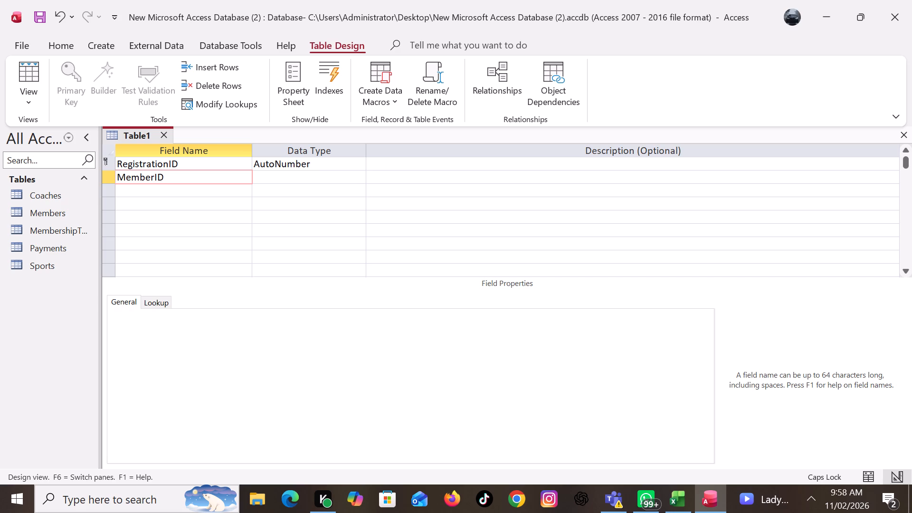
left_click(125, 186)
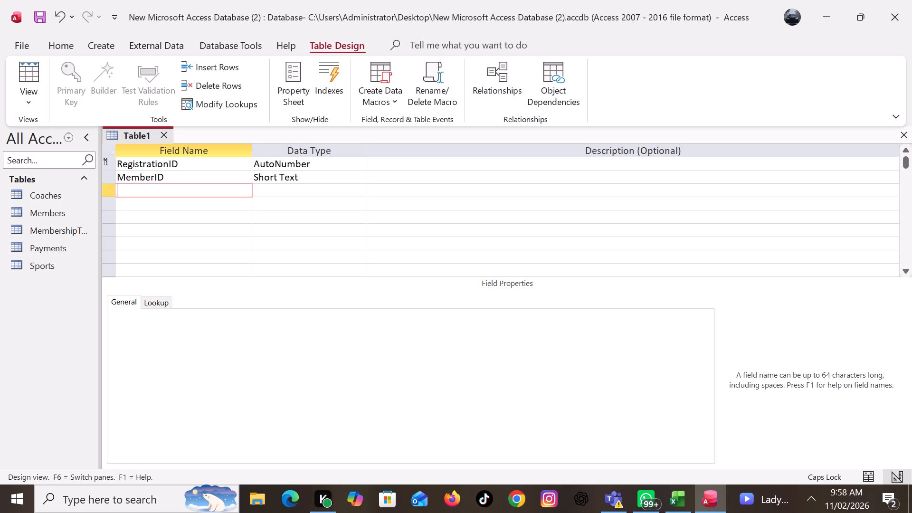
key("s")
type("port")
type("ID")
key("Down")
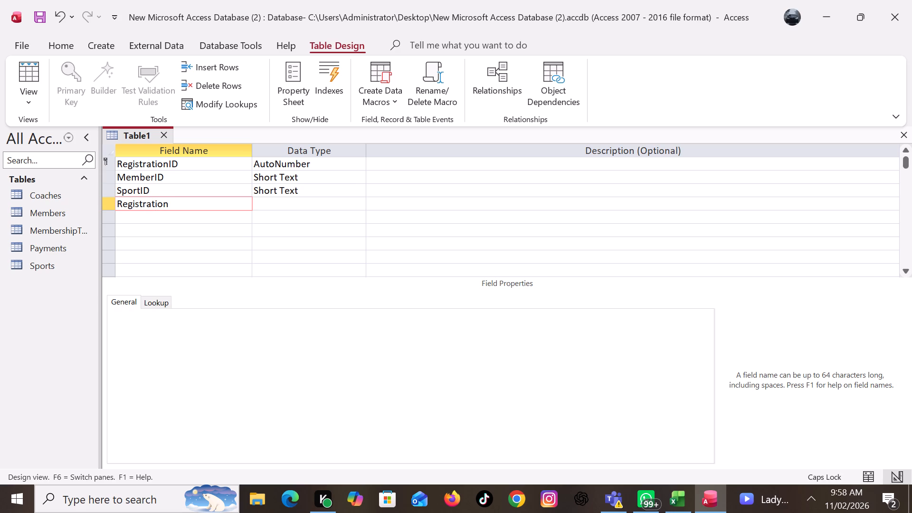
type("ate")
Set the data types to Date/Time for RegistrationDate and Number for SportID and MemberID.
left_click(270, 201)
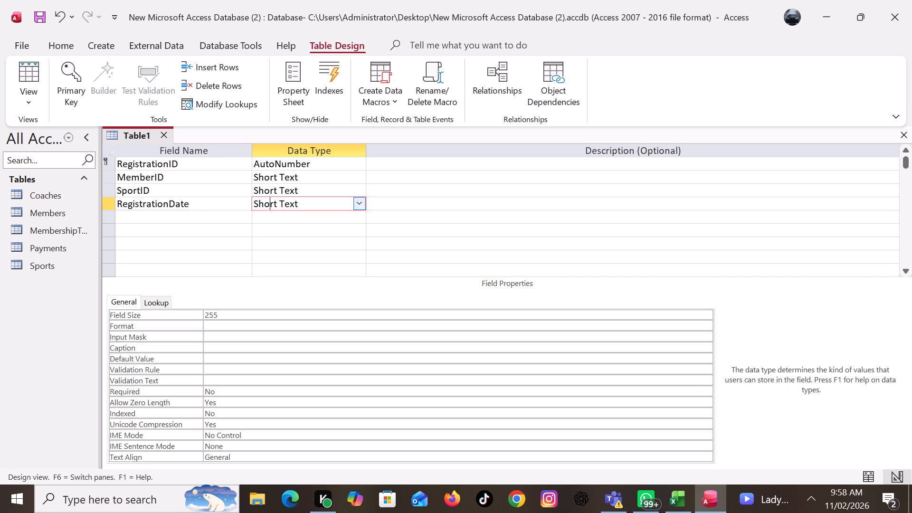
left_click(359, 206)
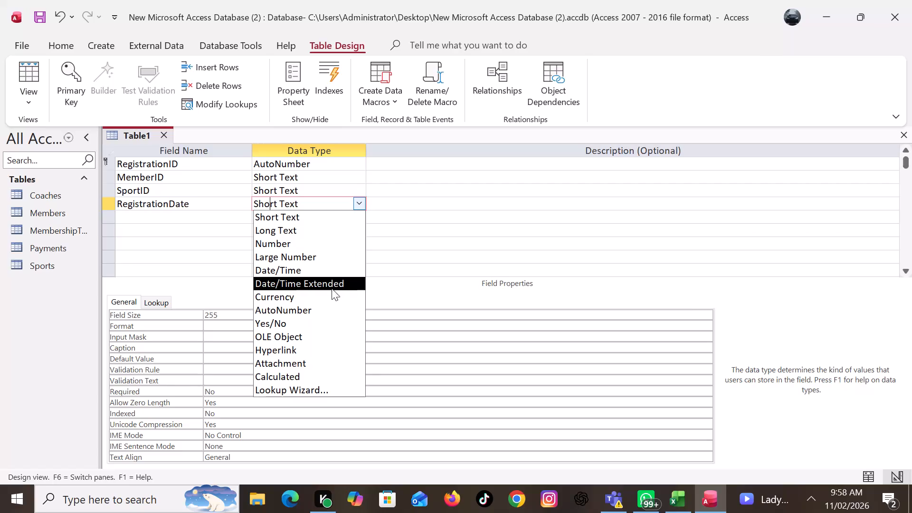
left_click(293, 273)
left_click(333, 185)
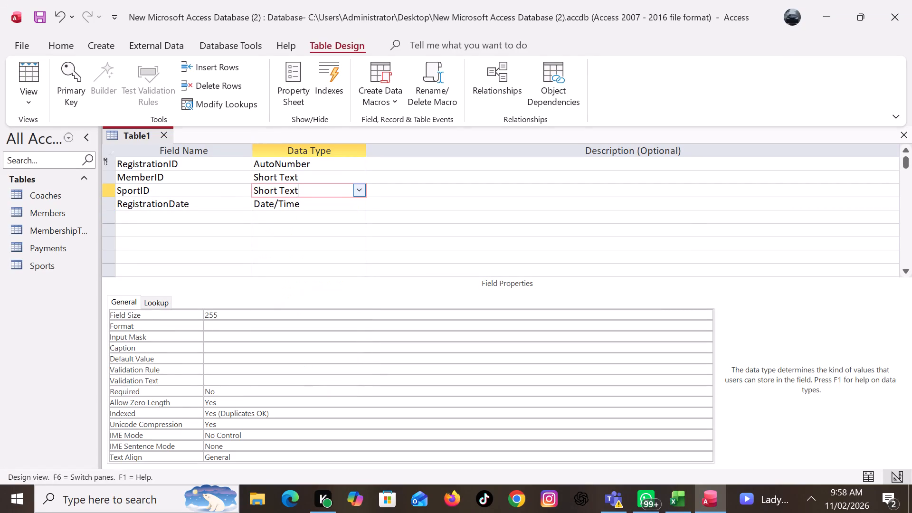
left_click(359, 189)
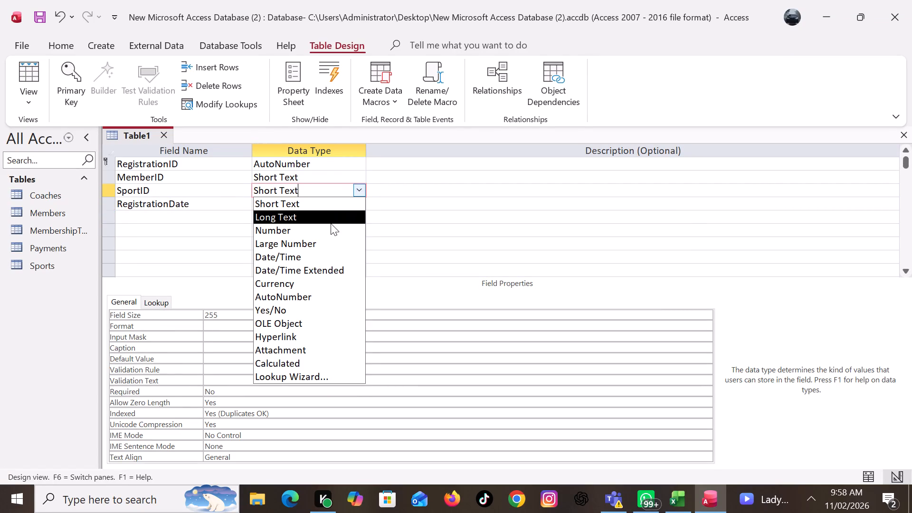
left_click(327, 228)
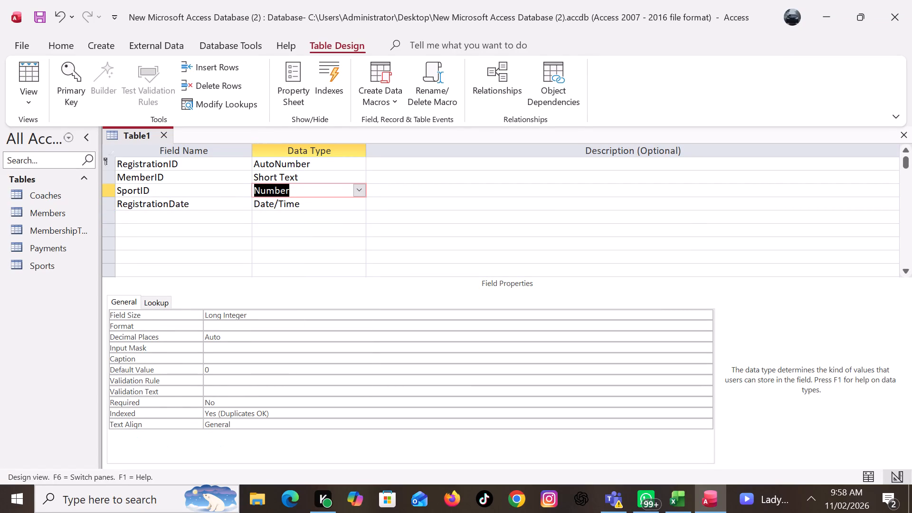
left_click(337, 175)
left_click(358, 176)
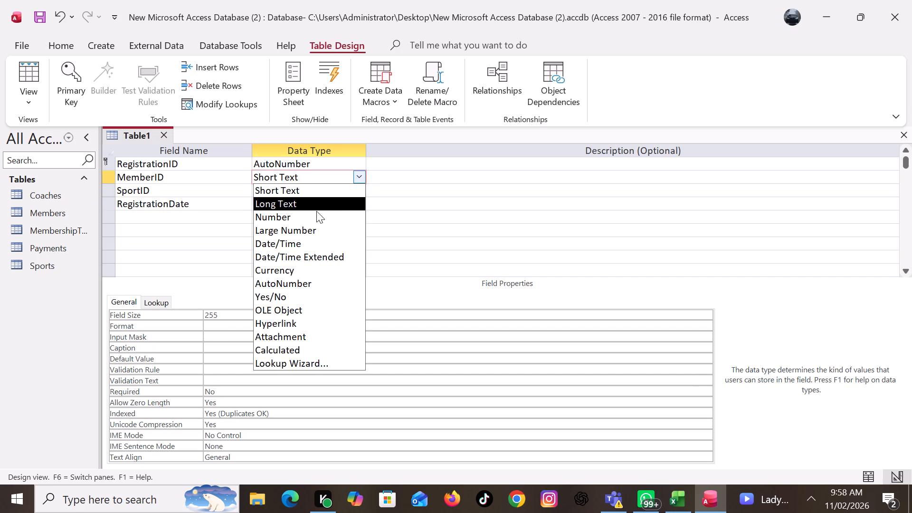
left_click(309, 223)
Add a field named Status below RegistrationDate.
left_click(157, 216)
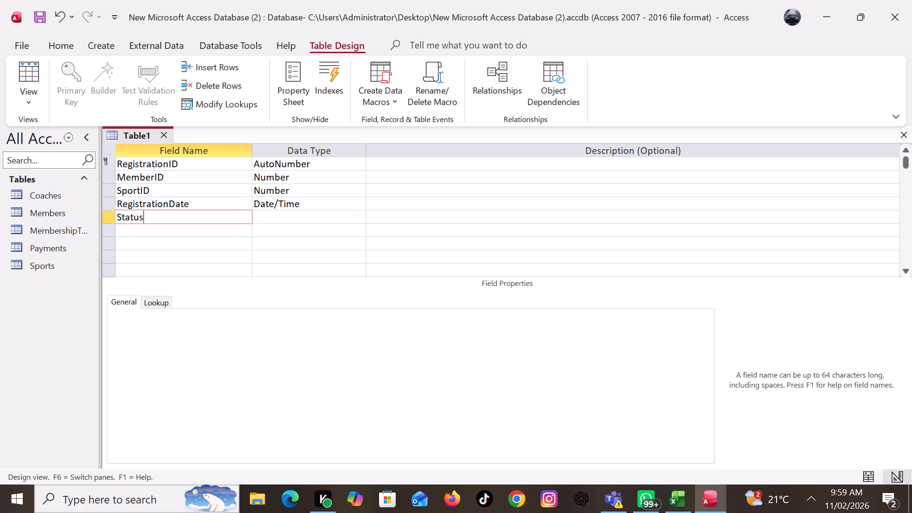
Close the registration table design and save it as SportsRegistration.
left_click(900, 133)
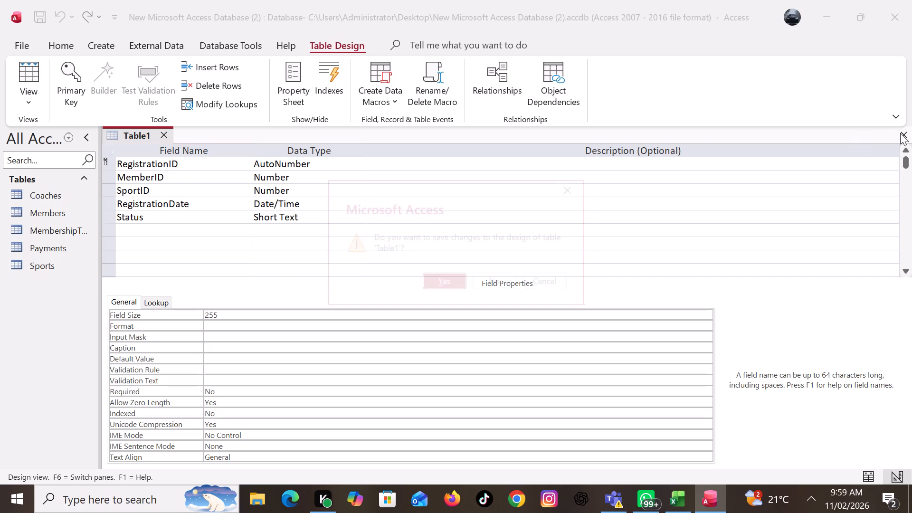
left_click(450, 283)
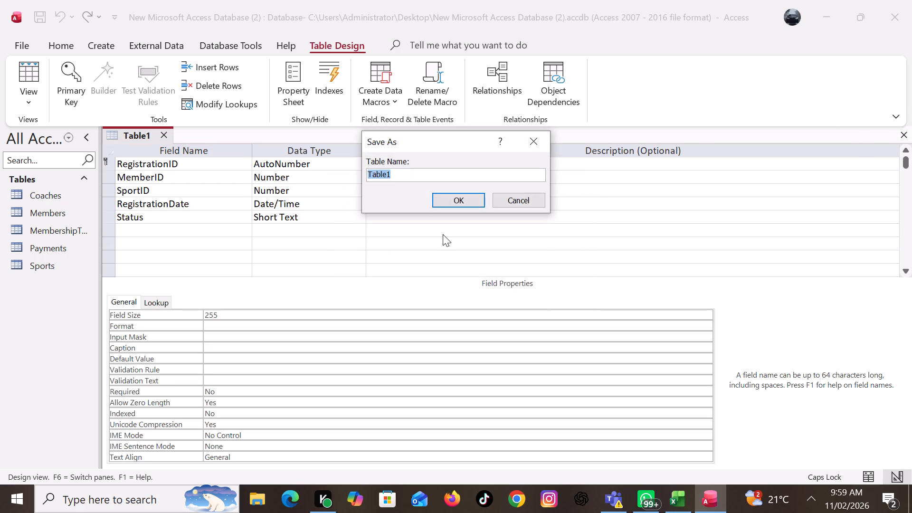
key("r")
key("BackSpace")
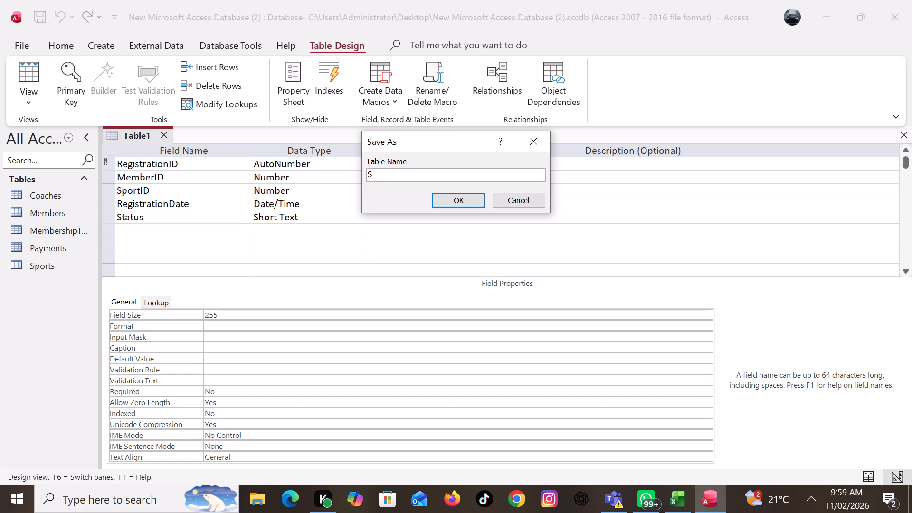
type("ports")
key("BackSpace")
key("n")
key("Return")
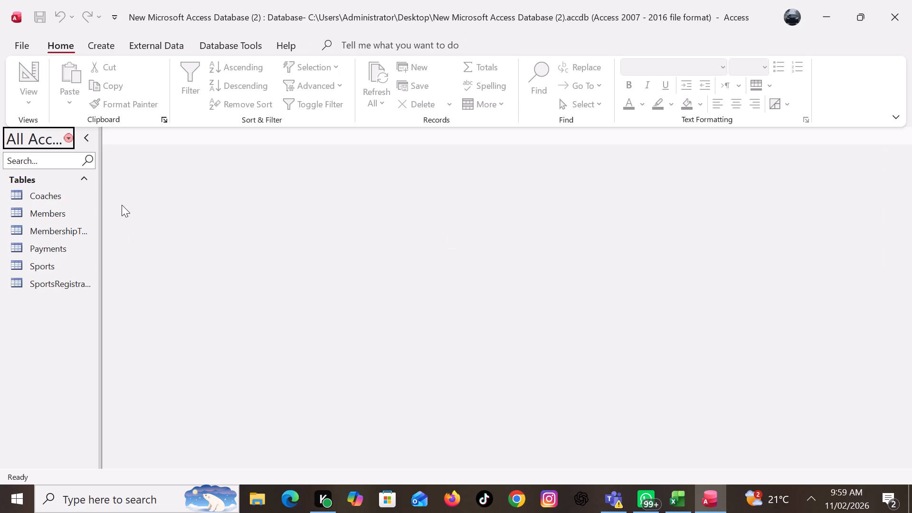
Create another table in design view with SessionID as its first field name.
left_click(107, 41)
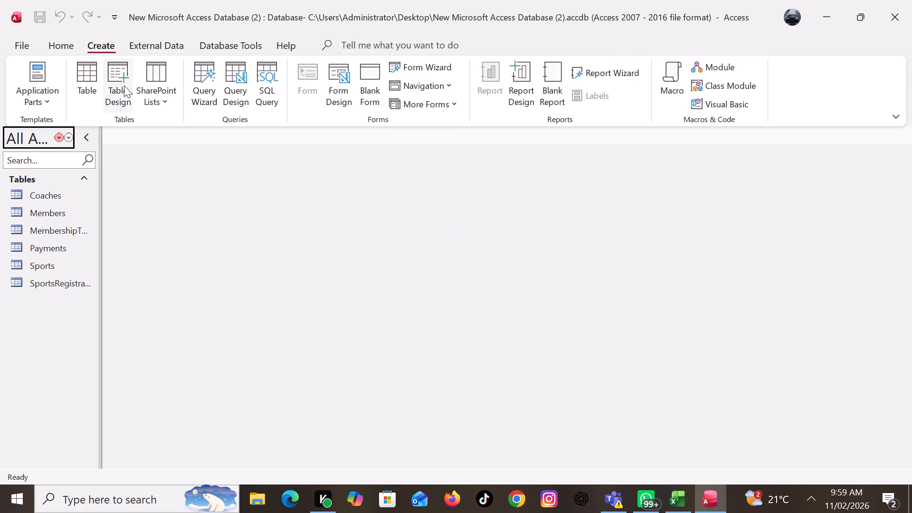
left_click(122, 85)
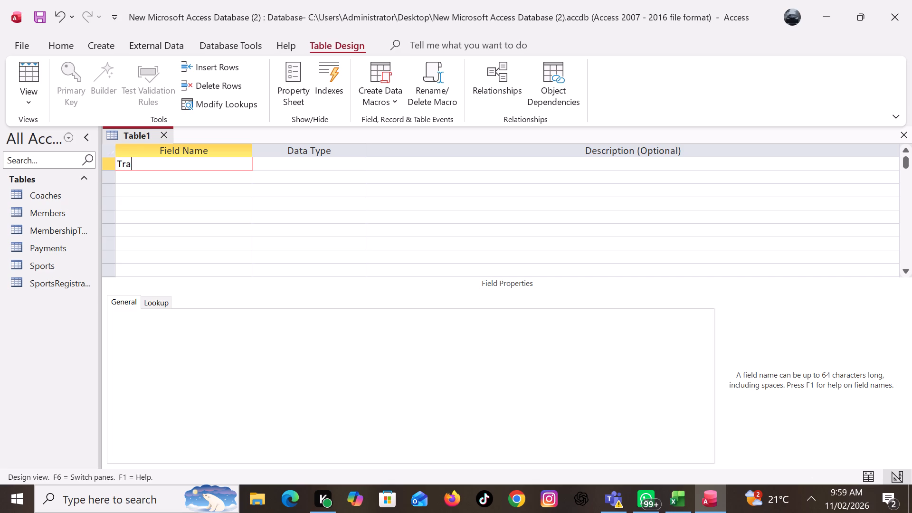
key("BackSpace")
key("BackSpace")
key("BackSpace")
key("BackSpace")
key("BackSpace")
type("ession")
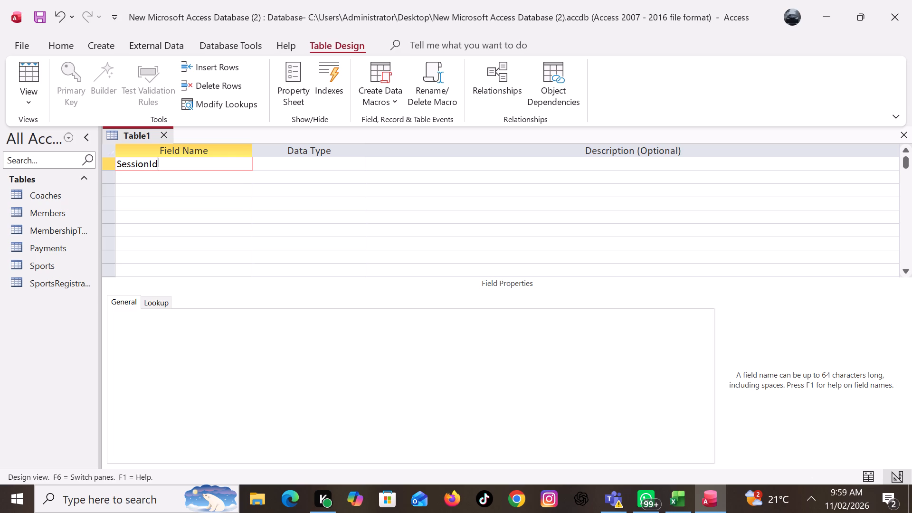
key("BackSpace")
key("BackSpace")
type("ID")
key("Down")
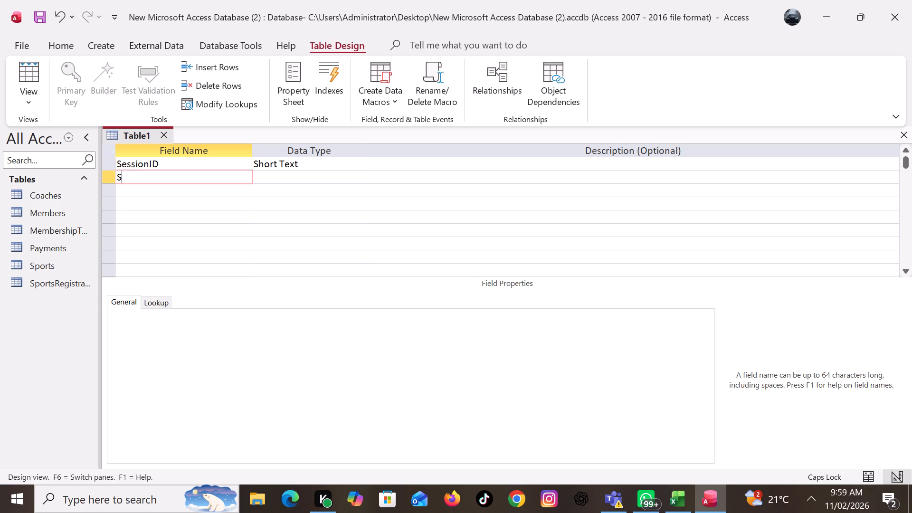
Add the field names SportID, CoachID, SessionDate, Starttime, Endtime and Venue below SessionID.
type("port")
type("ID")
key("Down")
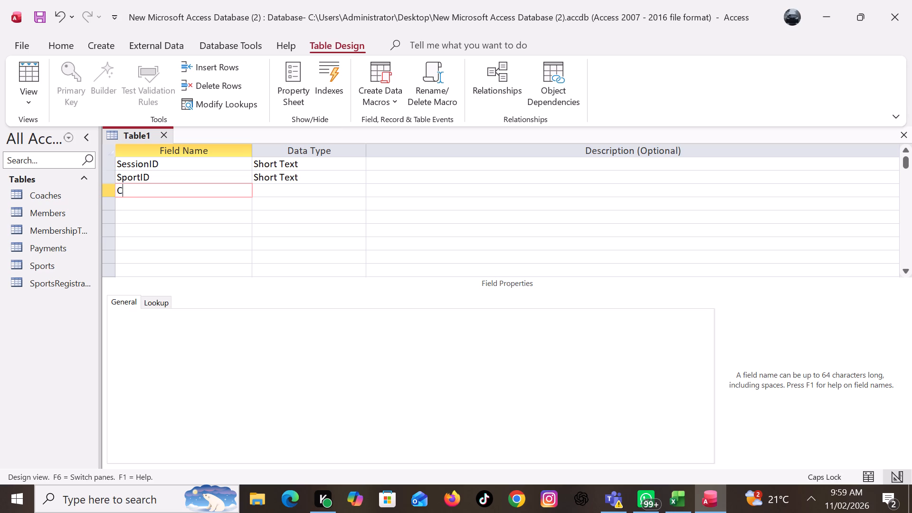
type("oach")
type("ID")
key("Down")
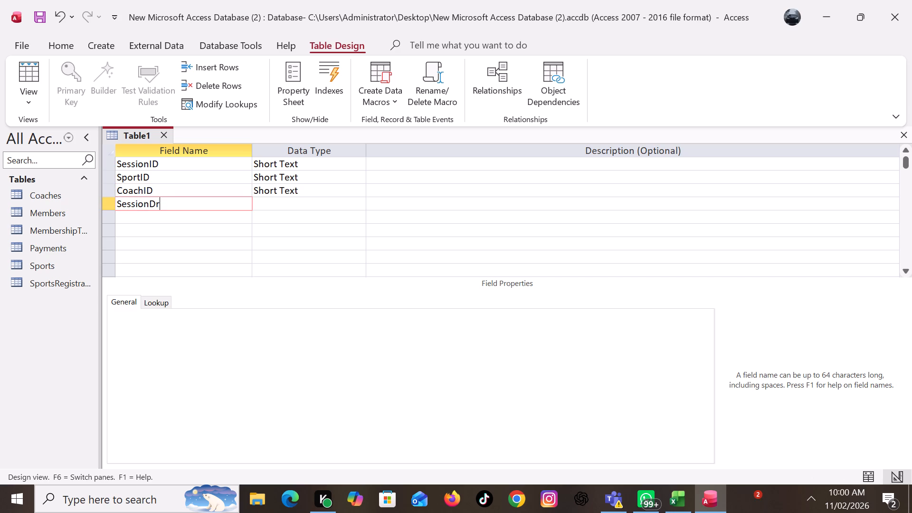
key("BackSpace")
type("ate")
key("Down")
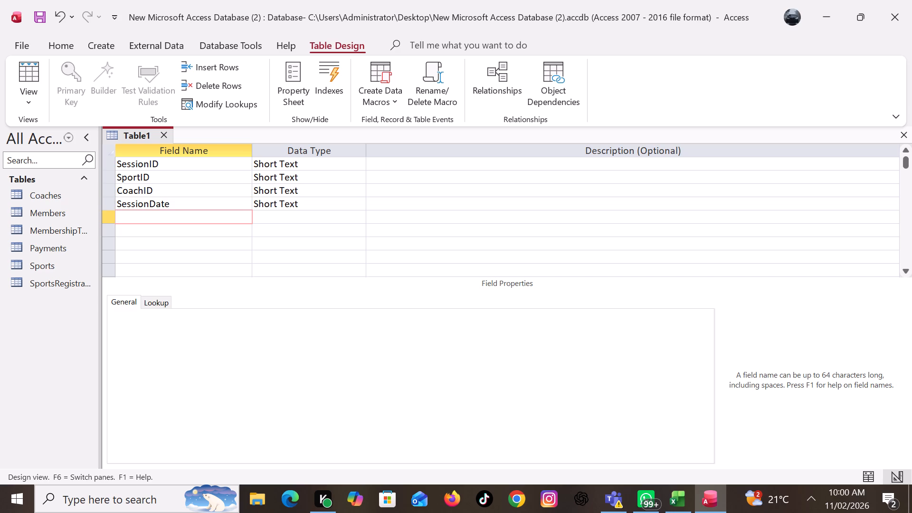
type("tarttime")
key("Down")
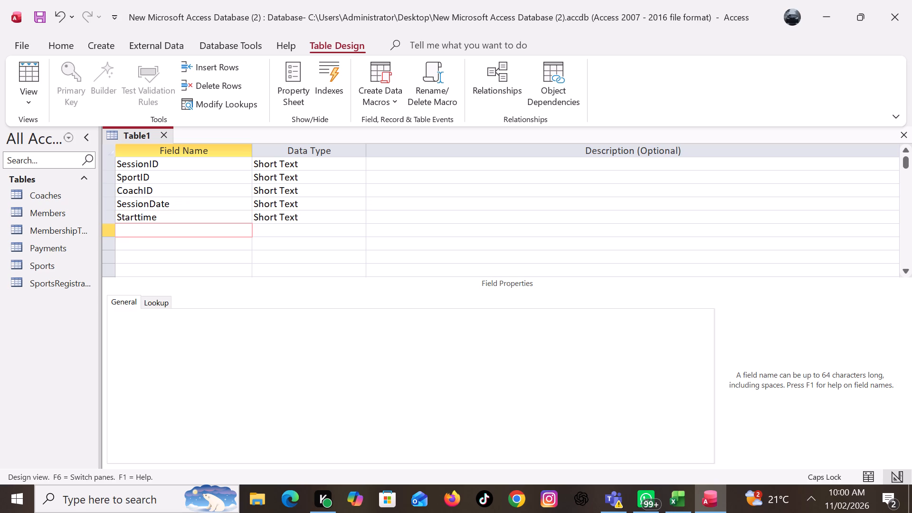
type("ndtime")
key("Down")
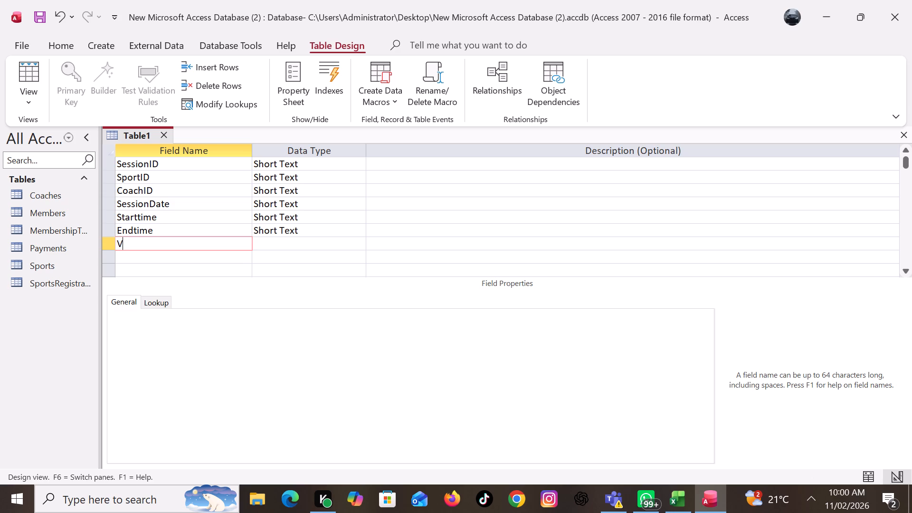
type("enue")
Set the data type of the Endtime, Starttime and SessionDate fields to Date/Time.
left_click(319, 231)
left_click(363, 231)
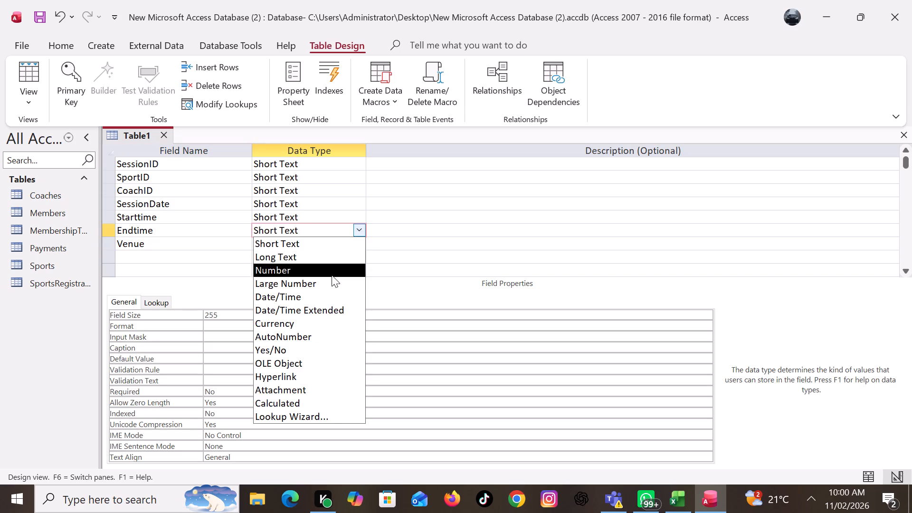
left_click(303, 296)
left_click(313, 217)
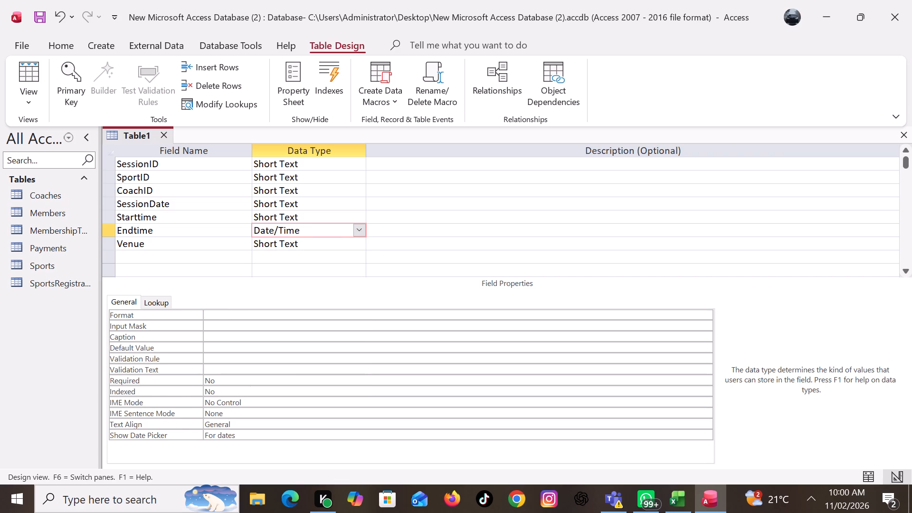
left_click(357, 214)
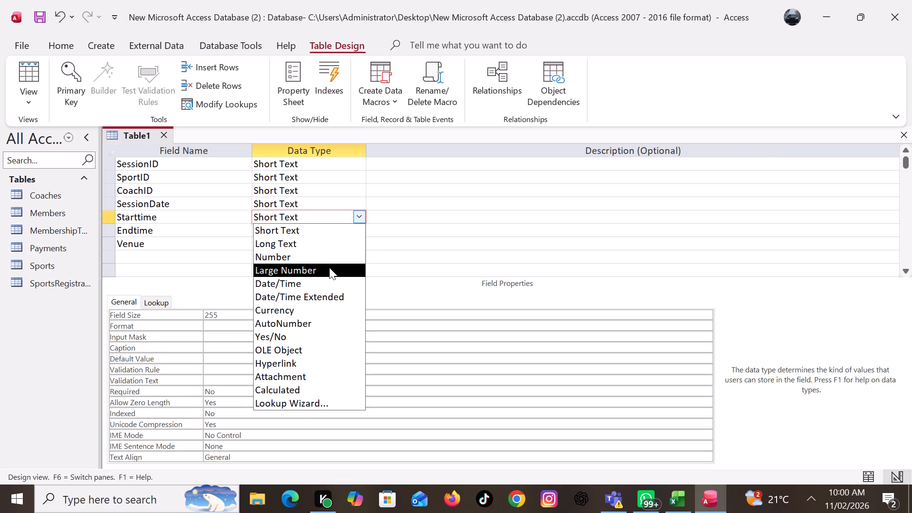
left_click(324, 283)
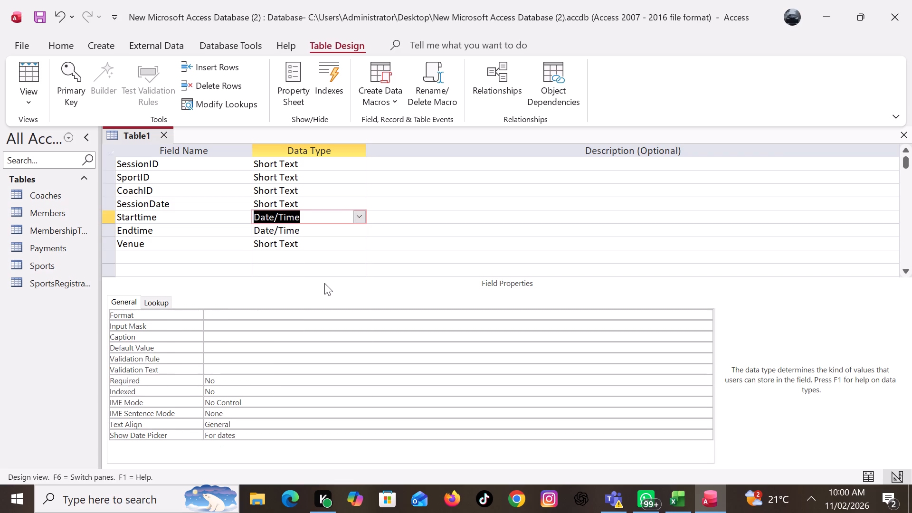
left_click(313, 201)
left_click(357, 203)
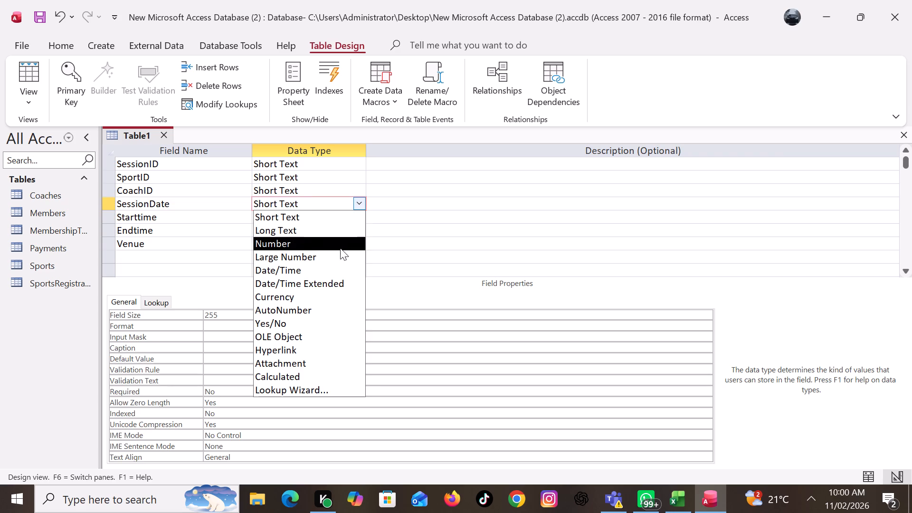
left_click(327, 266)
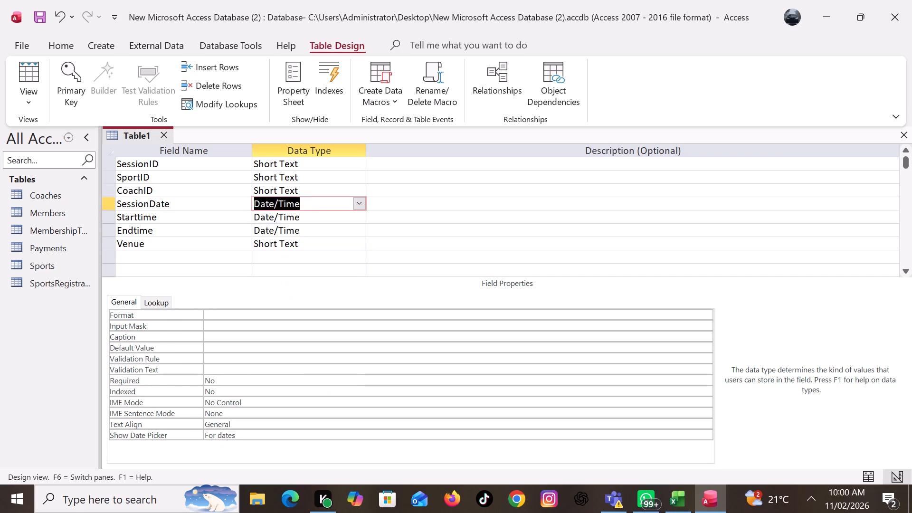
Set the data type of the CoachID and SportID fields to Number.
left_click(307, 194)
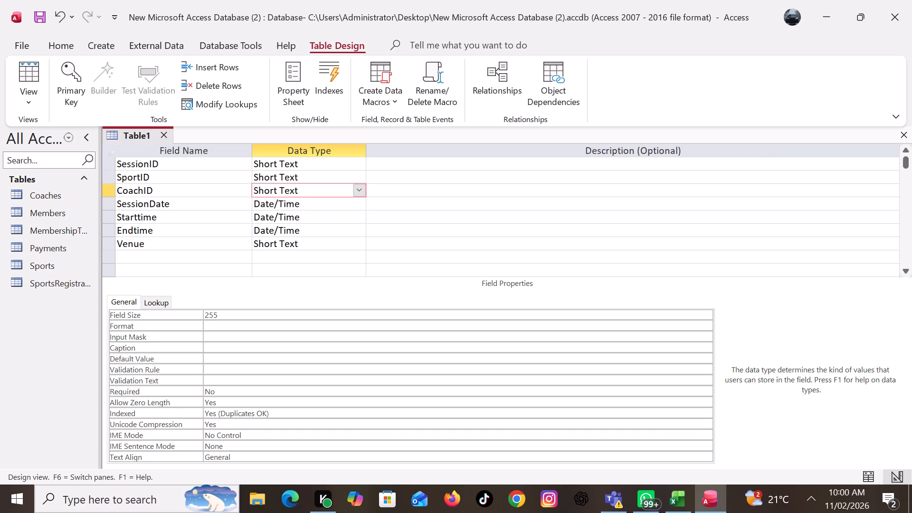
left_click(361, 194)
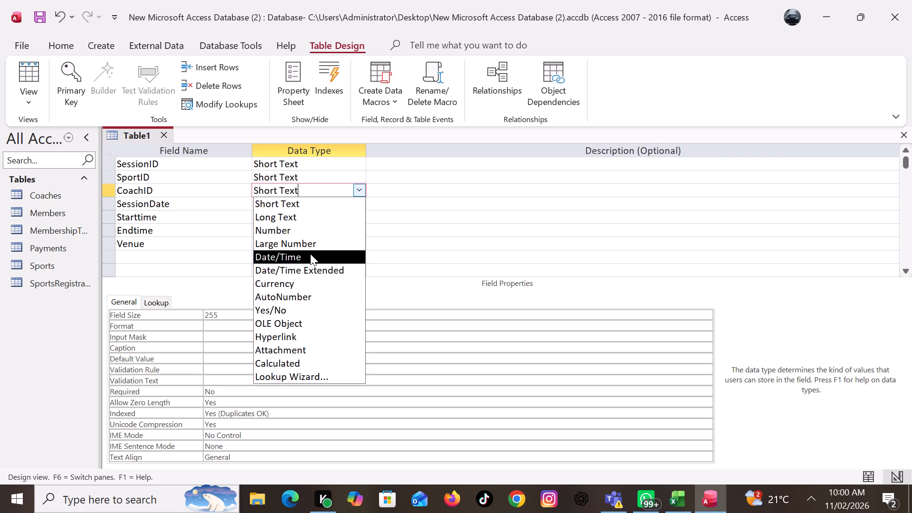
left_click(302, 230)
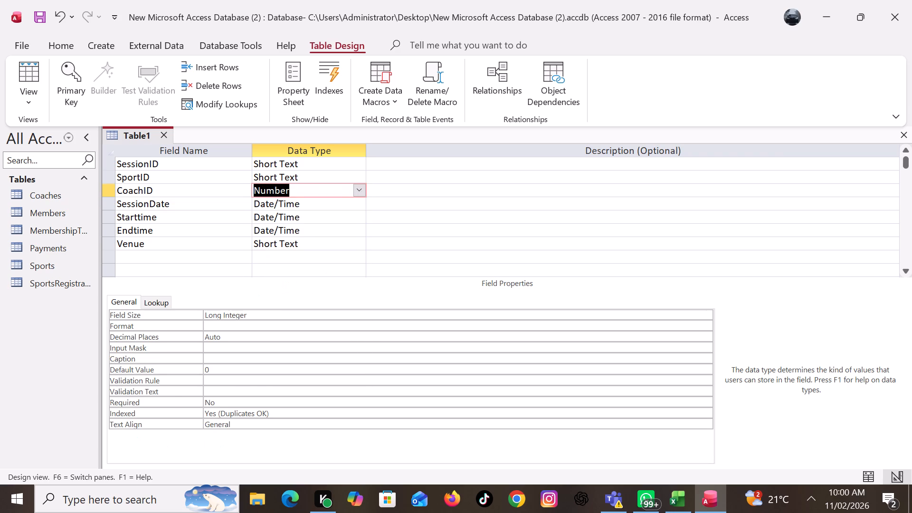
left_click(313, 178)
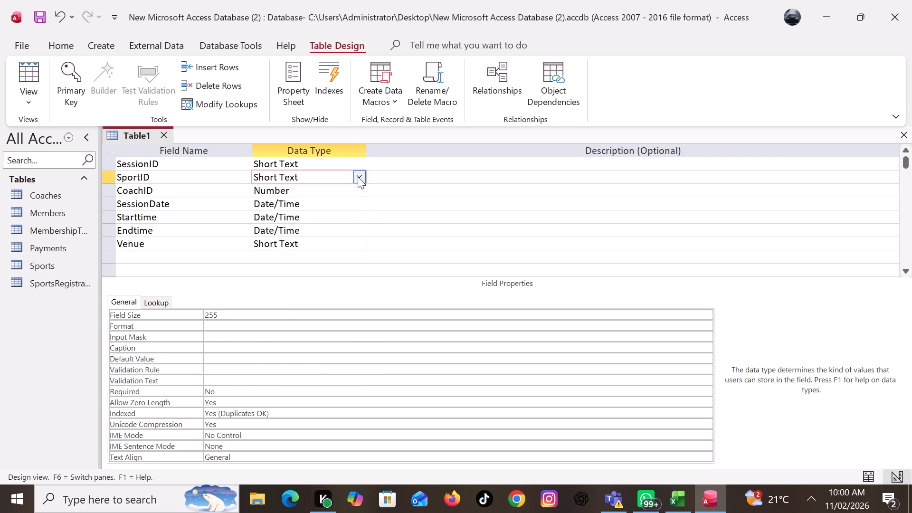
left_click(358, 177)
left_click(333, 217)
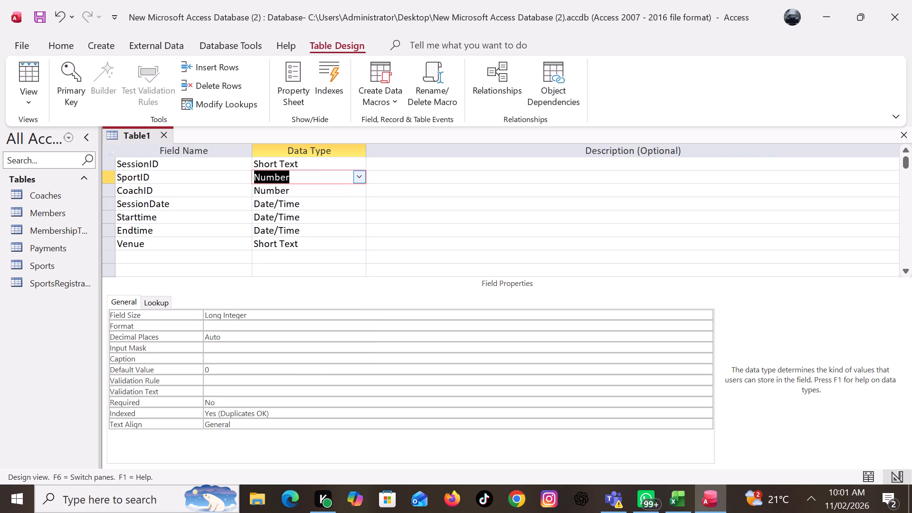
Make SessionID an AutoNumber field and set it as the table's primary key.
left_click(337, 160)
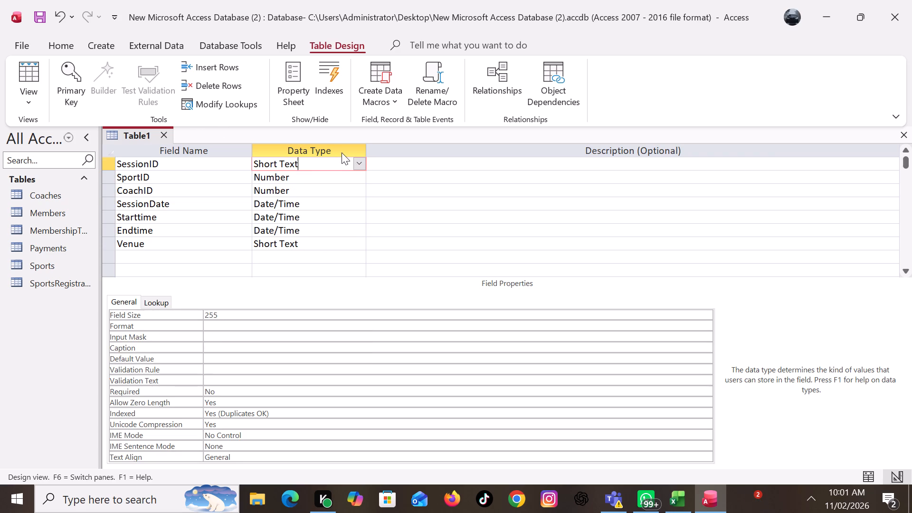
left_click(359, 158)
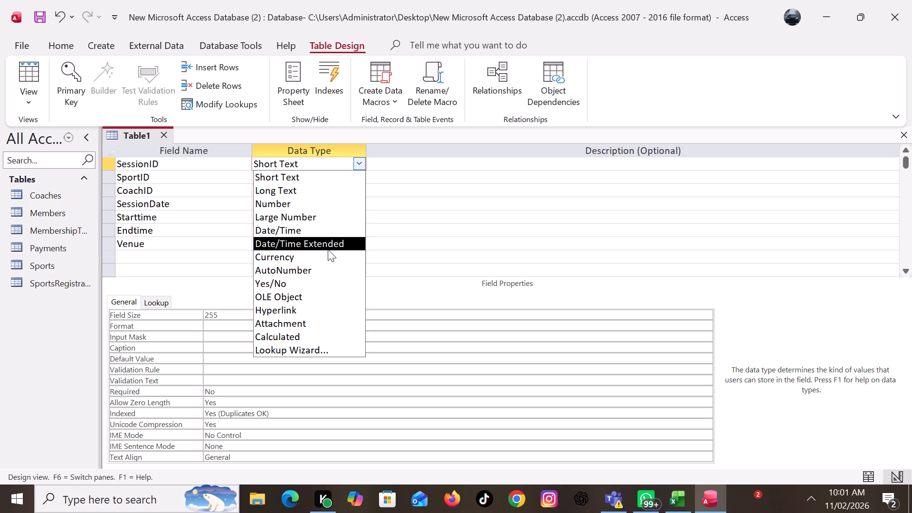
left_click(300, 267)
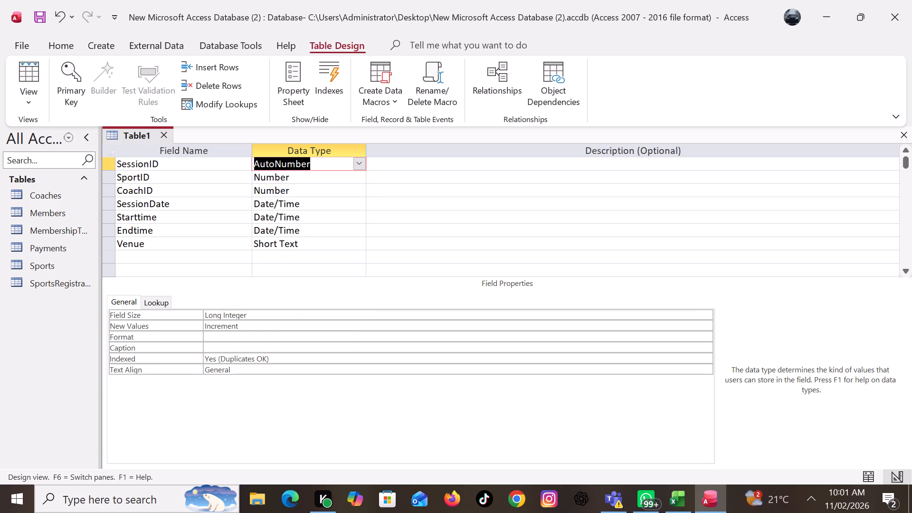
left_click(110, 165)
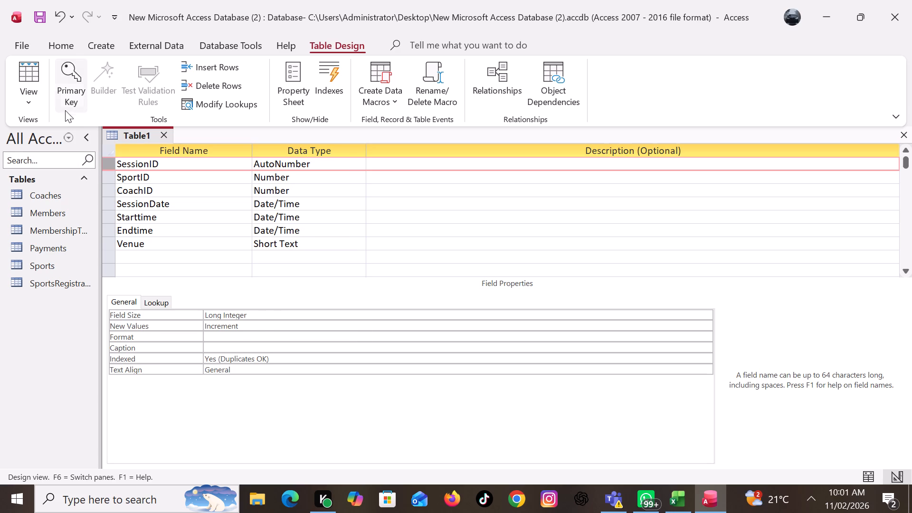
left_click(65, 106)
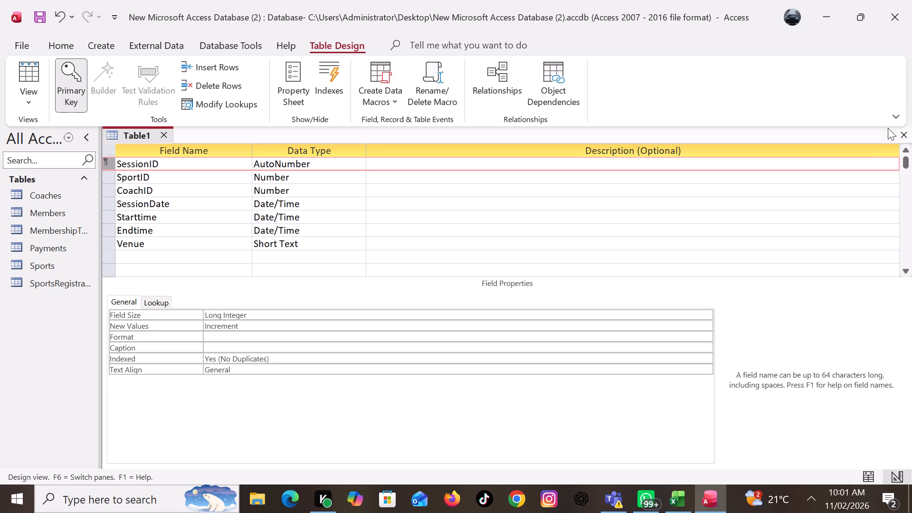
Close the training session table design and save it as TrainingSessions.
left_click(901, 132)
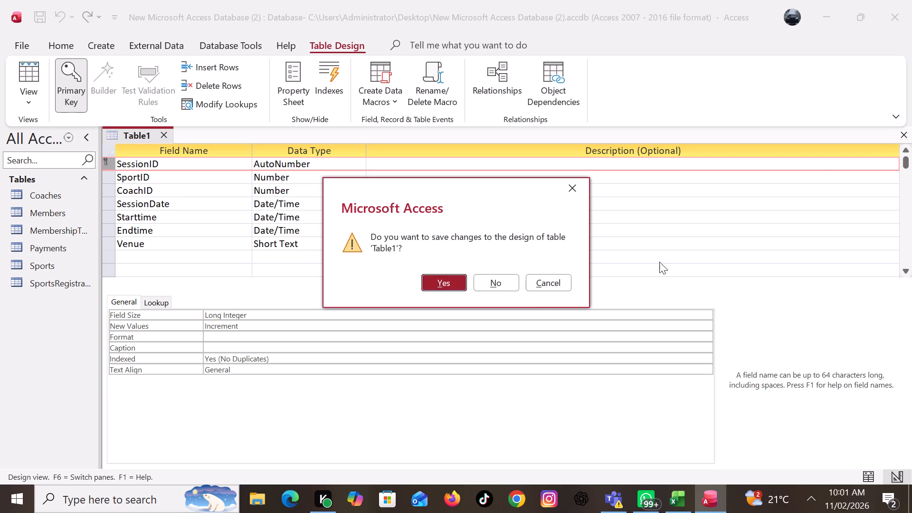
left_click(447, 283)
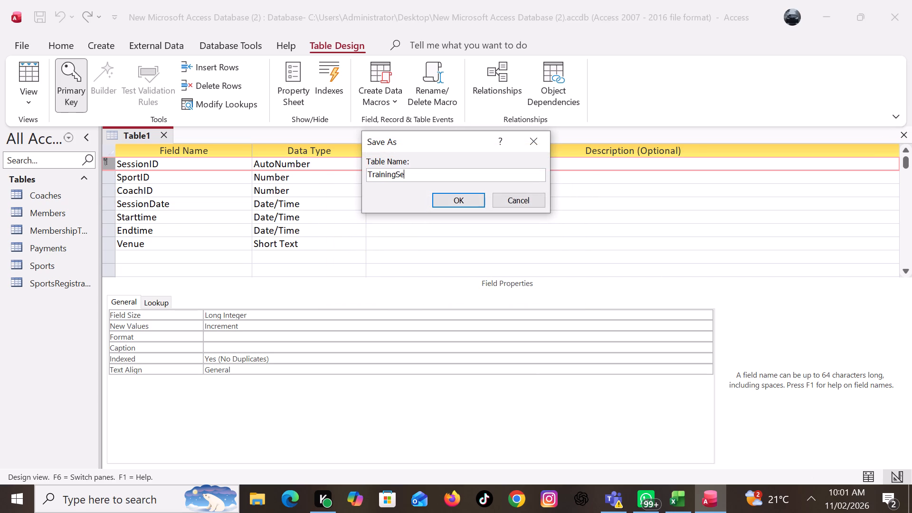
type("ions")
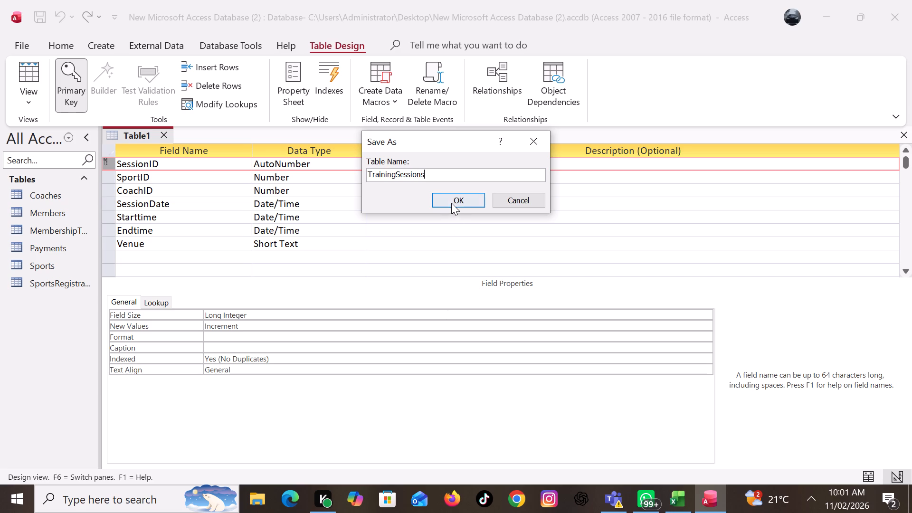
left_click(451, 202)
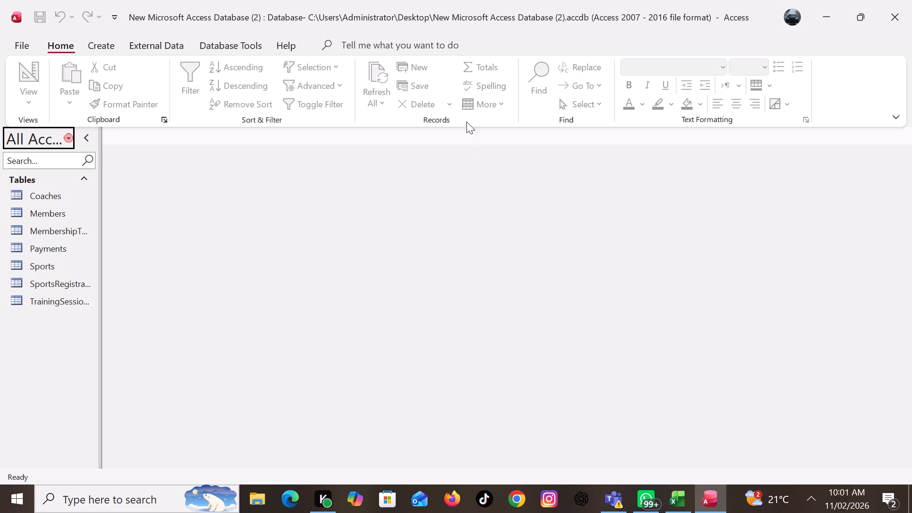
Create a new table in Design View and add the field names AttendanceID and MemberID.
left_click(110, 42)
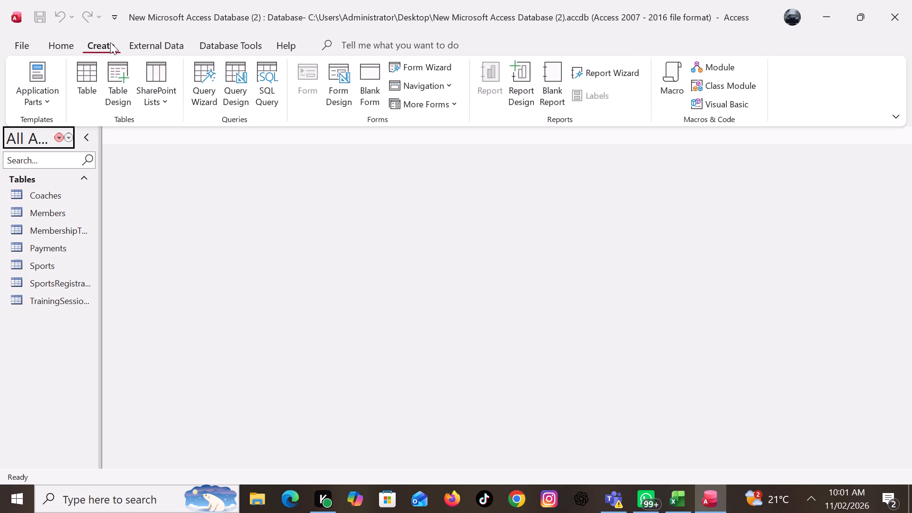
left_click(118, 99)
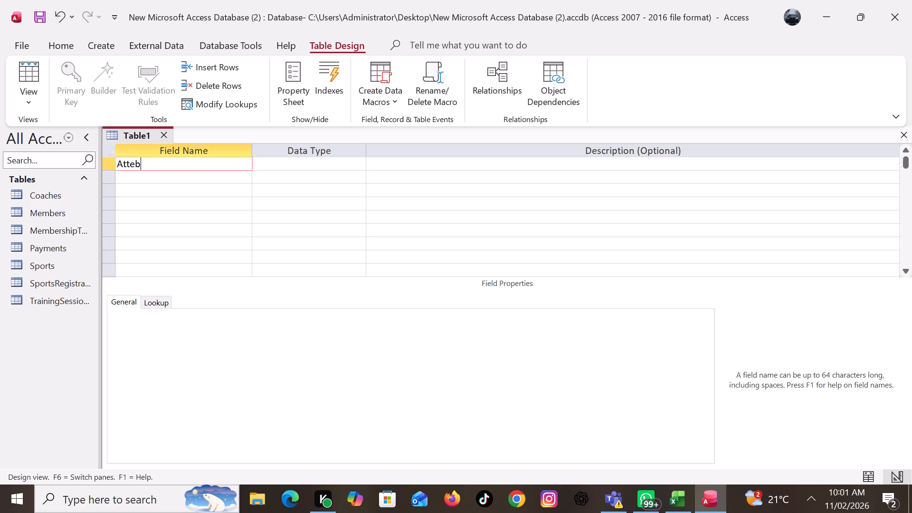
key("BackSpace")
type("ndance")
key("space")
type("ID")
key("Down")
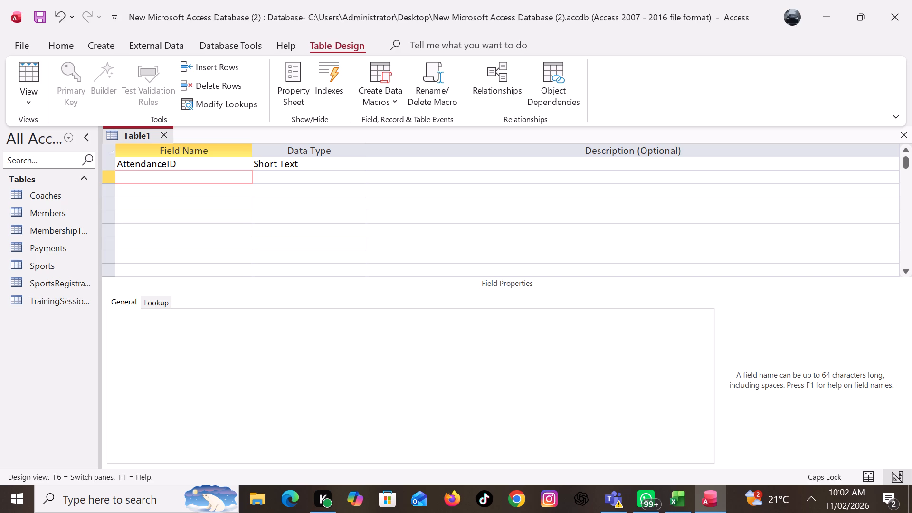
type("ember")
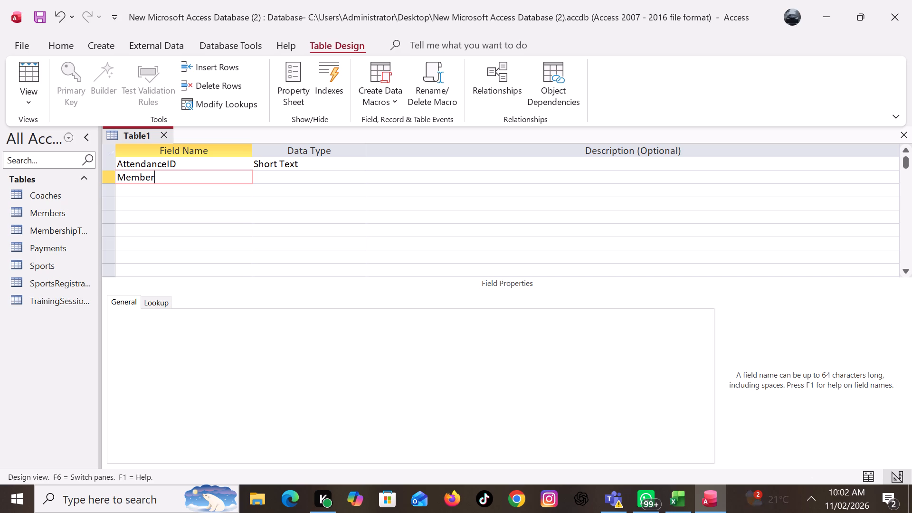
key("o")
key("BackSpace")
key("i")
key("d")
key("Down")
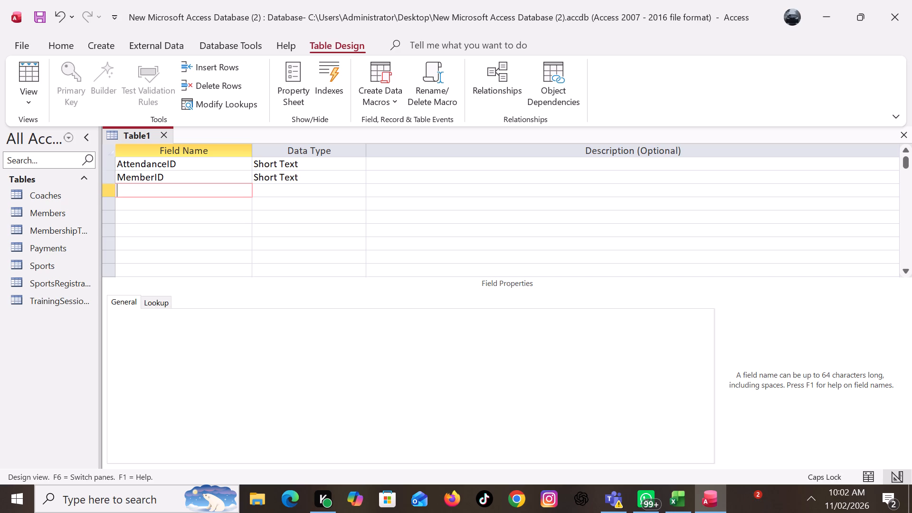
Add the field names SessionID, AttendanceDate and AttendanceStatus below MemberID.
key("s")
type("ession")
type("ID")
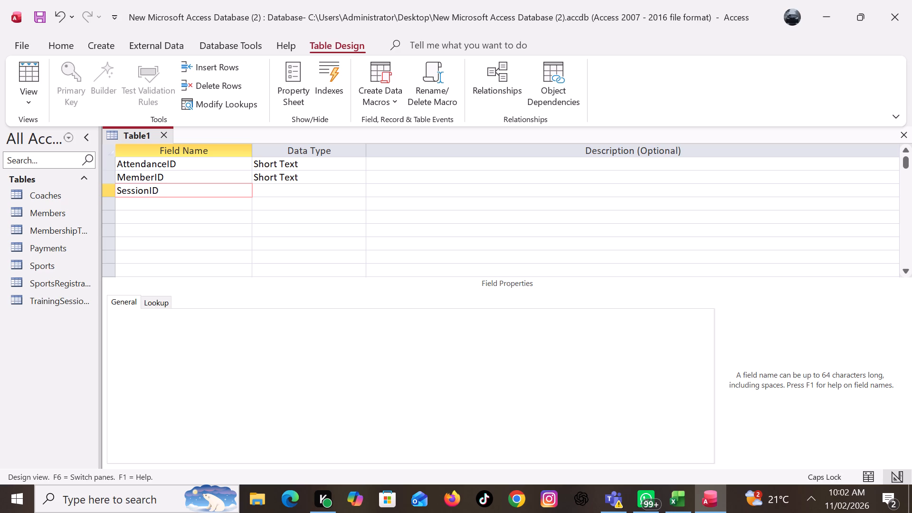
key("Down")
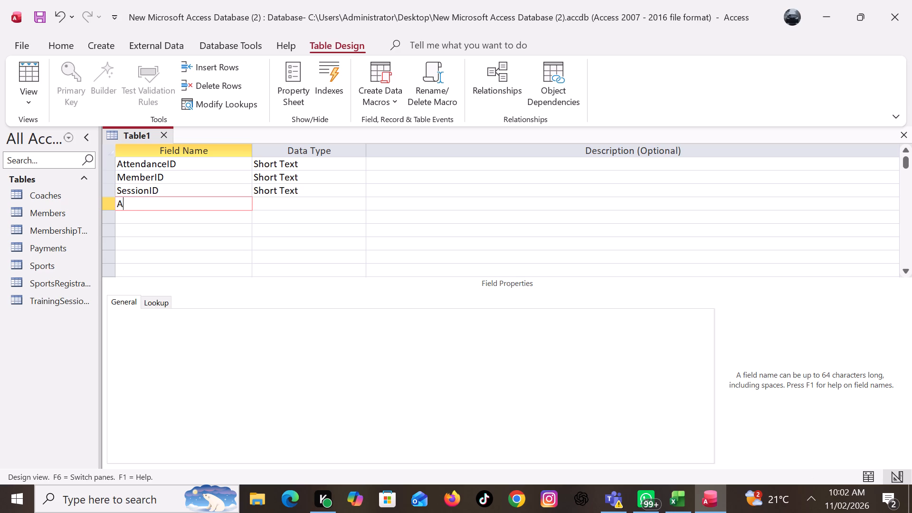
type("ttendanv")
key("BackSpace")
type("ce")
key("space")
type("ate")
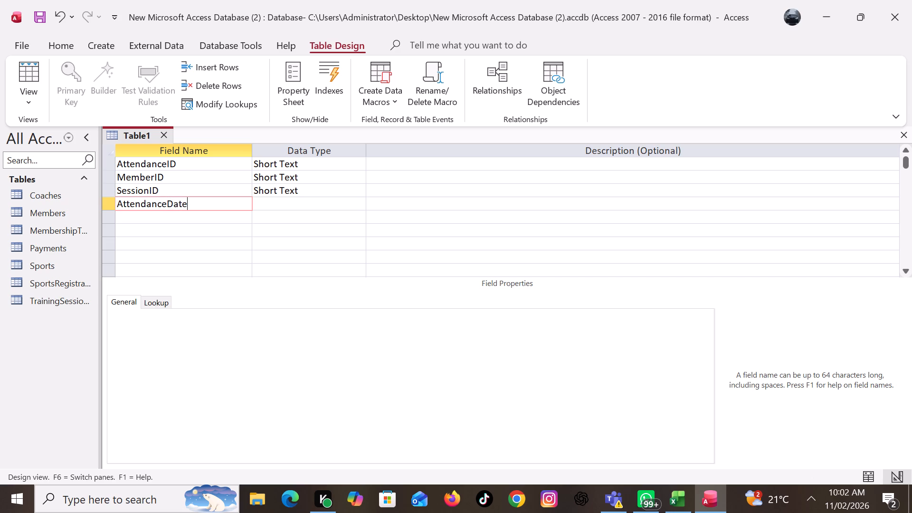
key("Down")
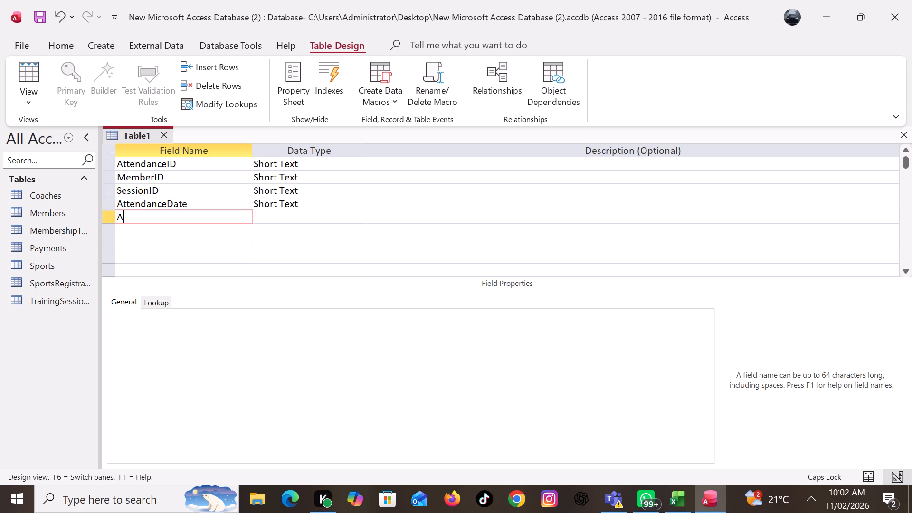
type("ttendance")
key("space")
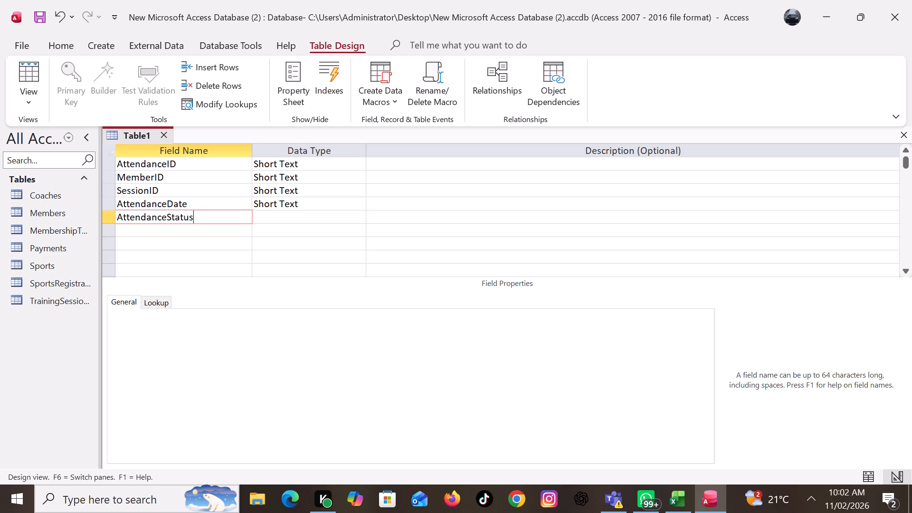
Set the data type of the AttendanceDate field to Date/Time.
left_click(313, 198)
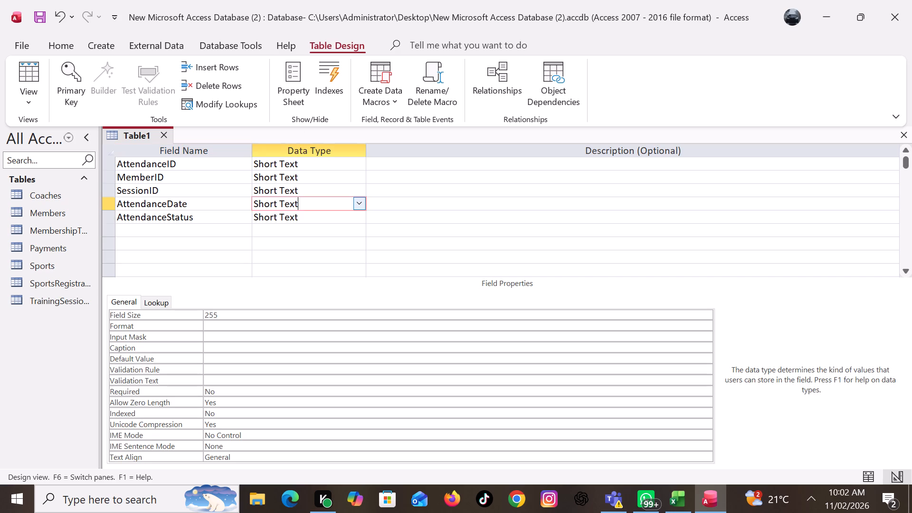
left_click(362, 205)
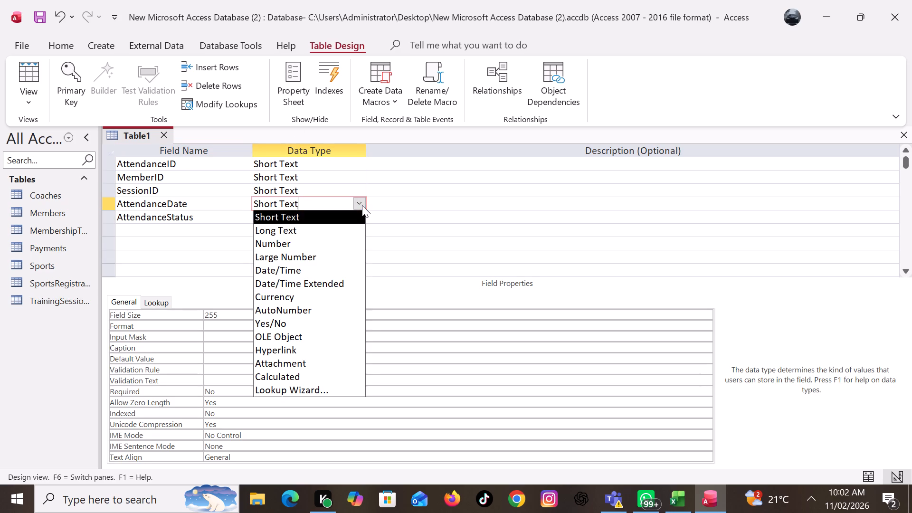
left_click(313, 268)
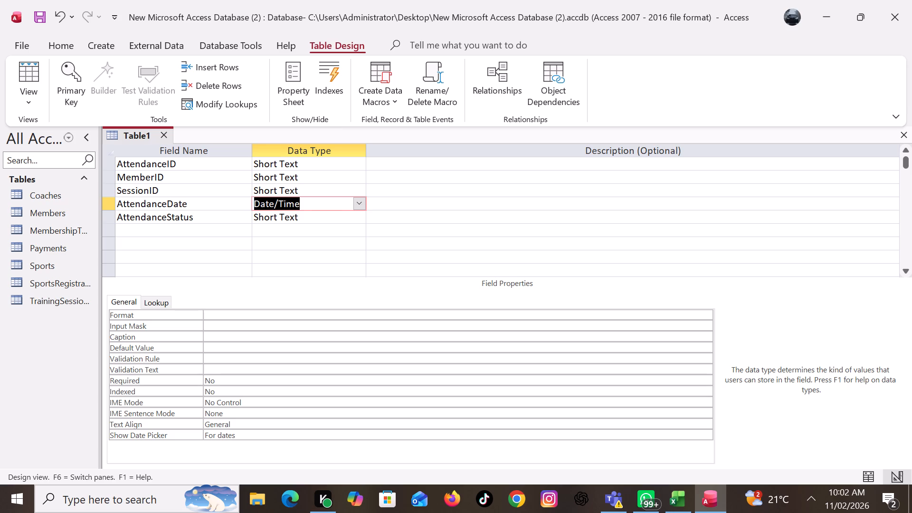
Set the data type of the SessionID and MemberID fields to Number.
left_click(316, 190)
left_click(316, 190)
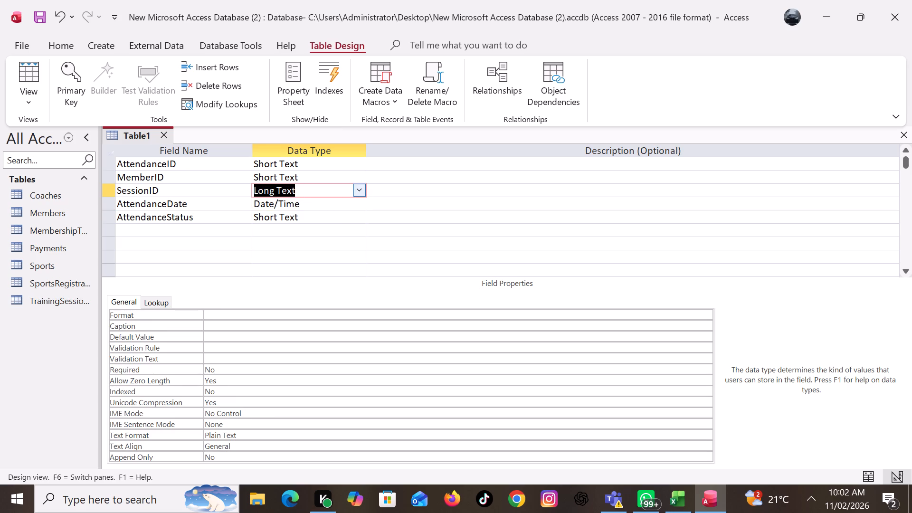
left_click(361, 187)
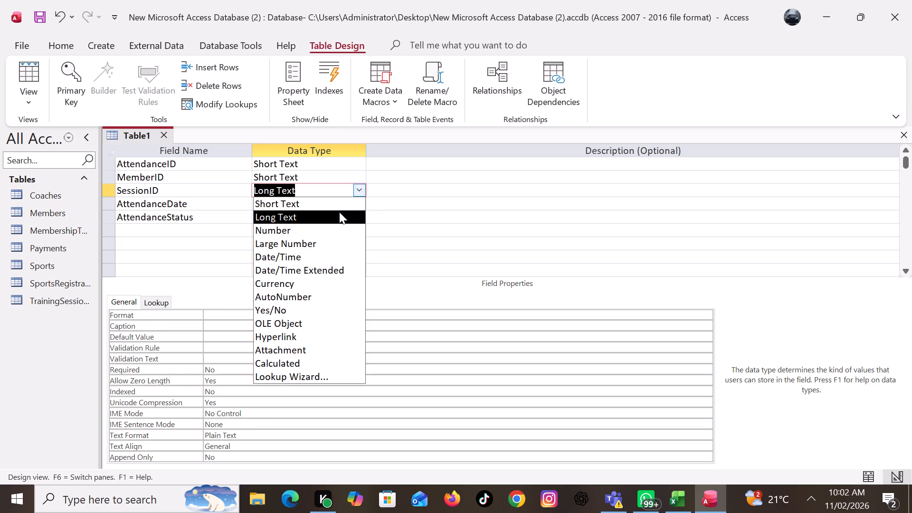
left_click(324, 230)
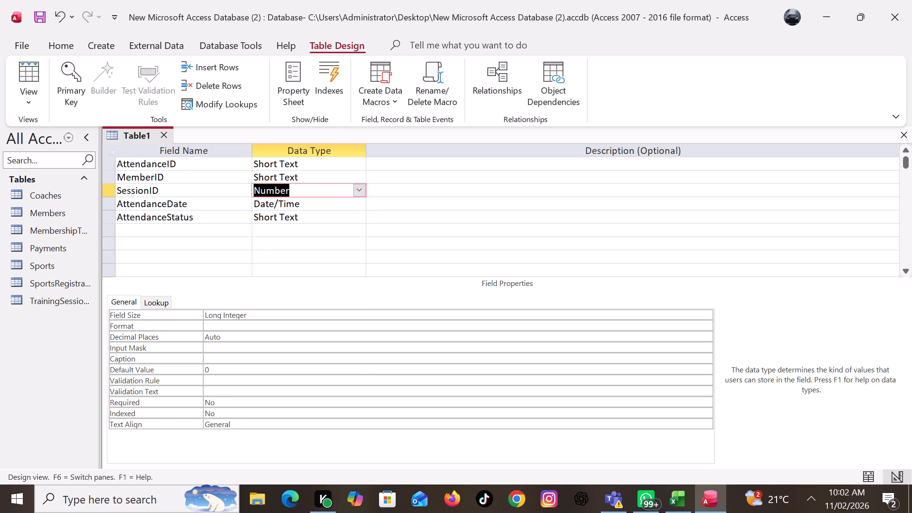
left_click(320, 178)
left_click(357, 178)
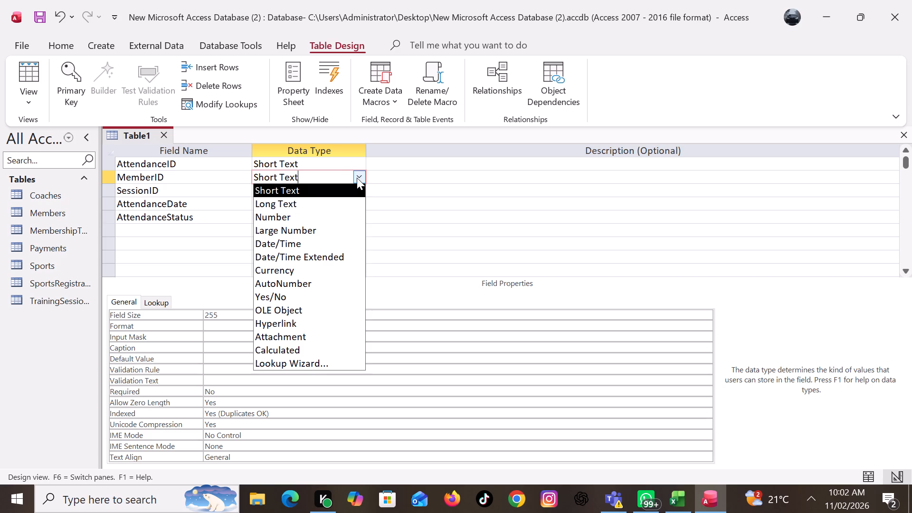
left_click(301, 216)
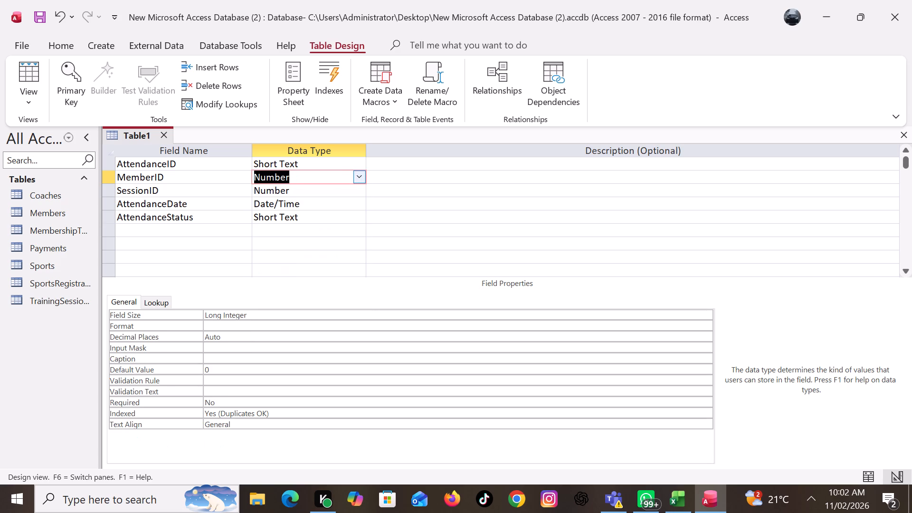
Make AttendanceID an AutoNumber field and set it as the table's primary key.
left_click(322, 161)
left_click(362, 162)
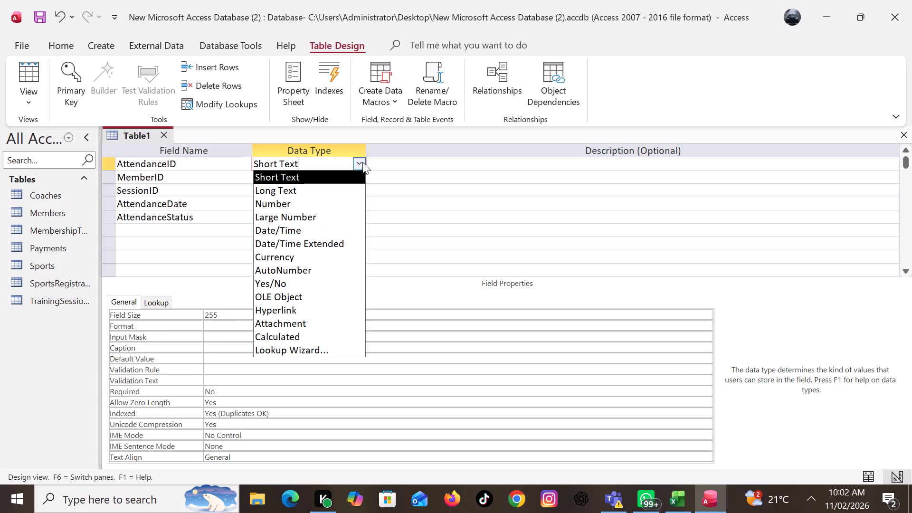
left_click(314, 270)
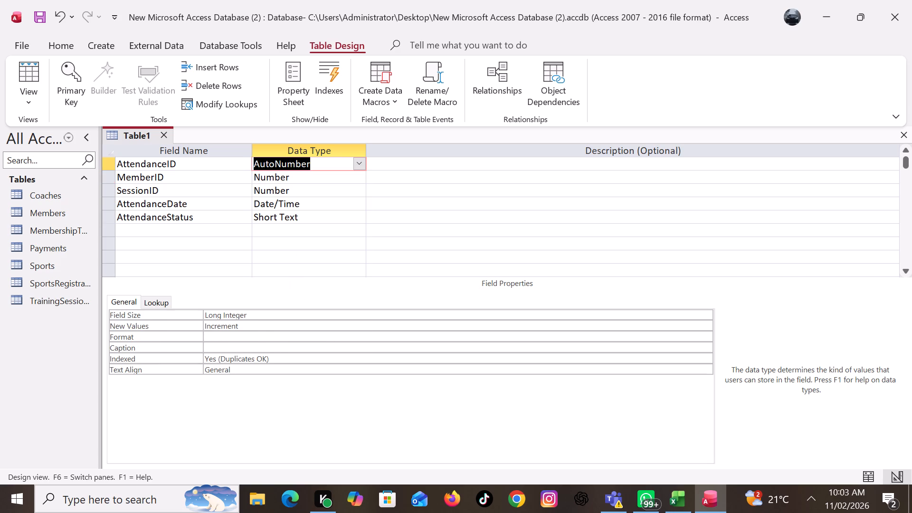
left_click(106, 158)
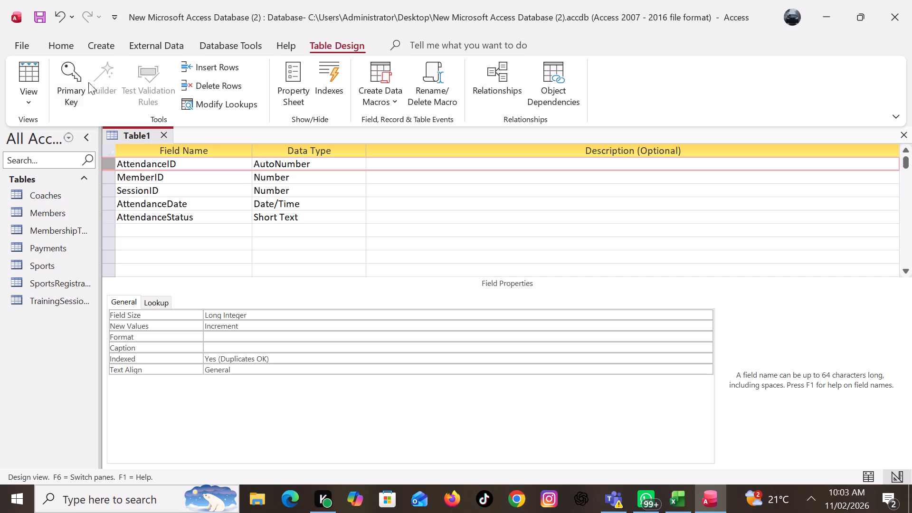
left_click(81, 87)
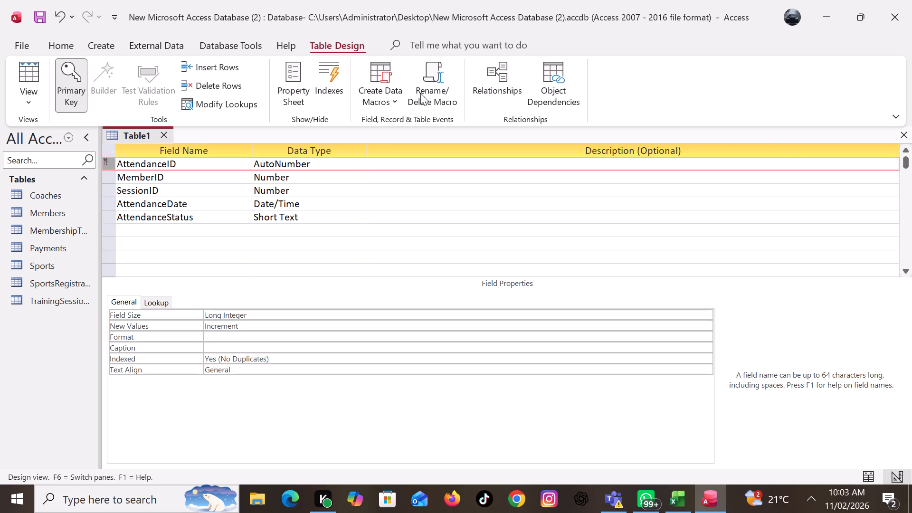
Close the attendance table design and save it as Attendance.
left_click(911, 134)
left_click(460, 276)
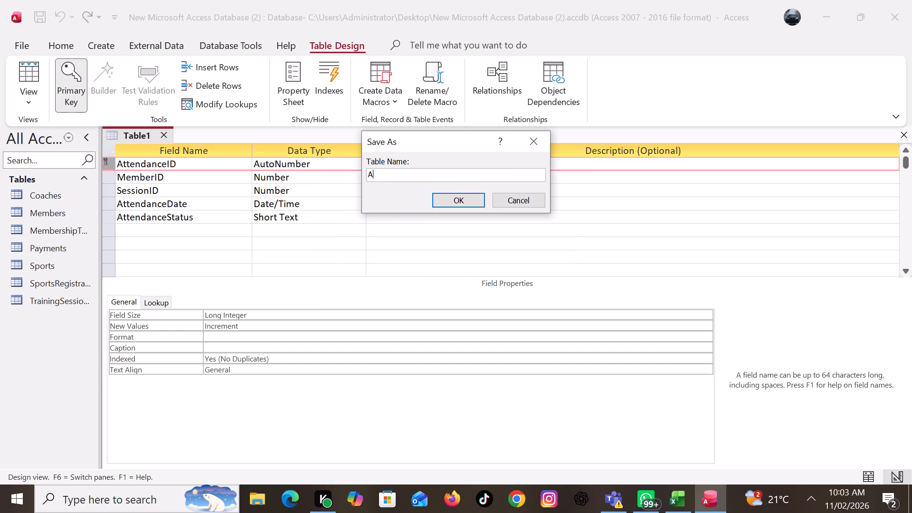
type("ttendance")
key("Return")
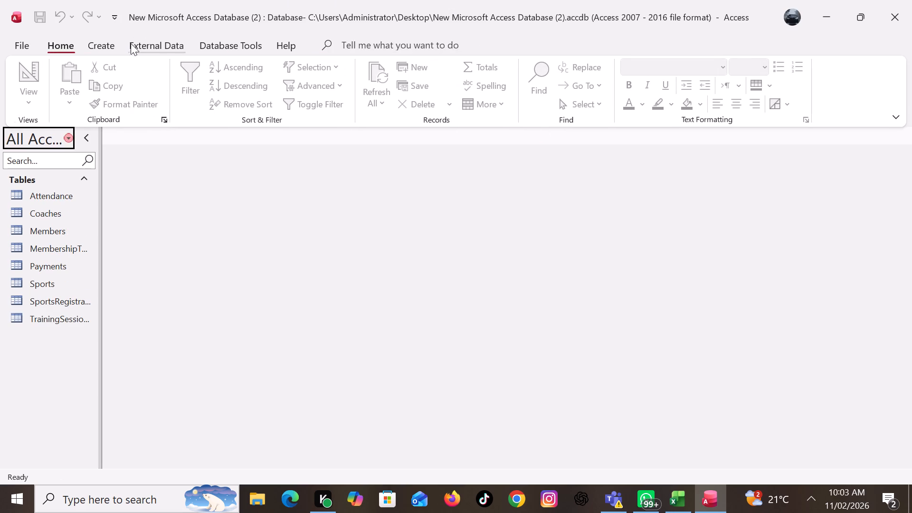
Create another new table in Design View.
left_click(104, 42)
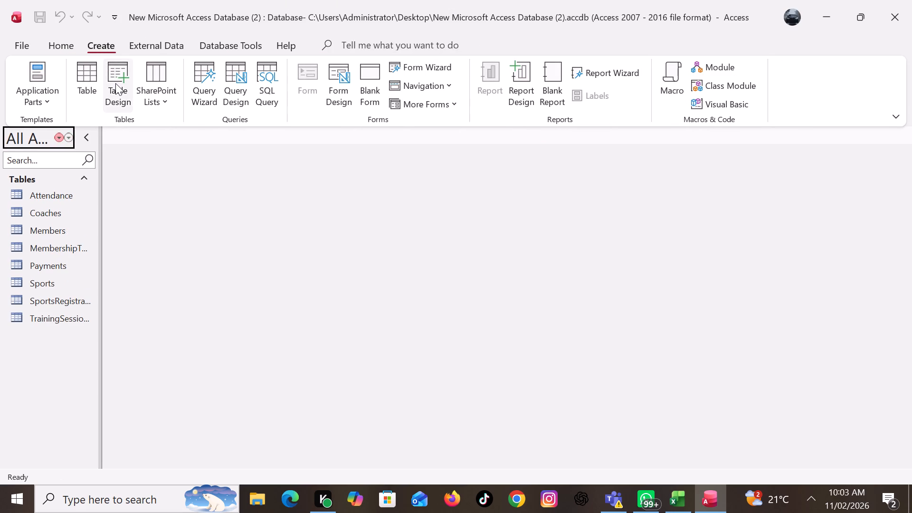
left_click(115, 83)
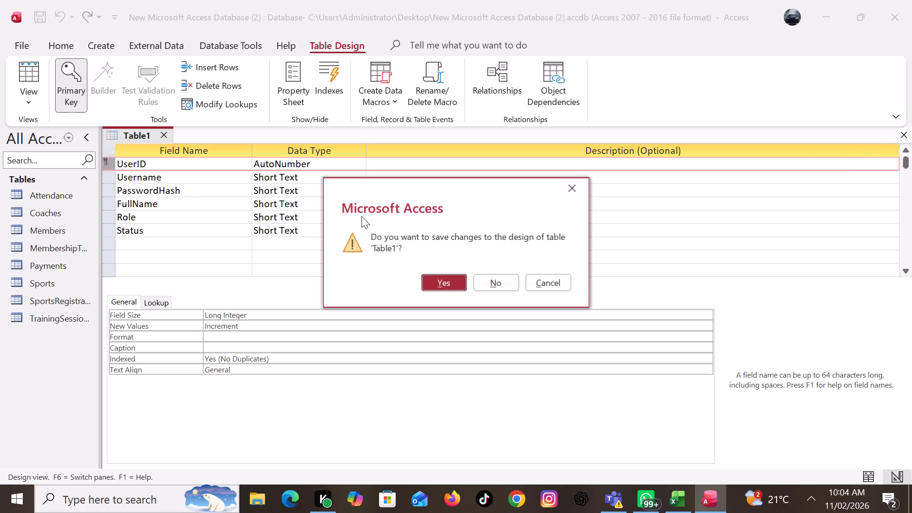
Save the design of the table containing the UserID and Username fields as Users.
left_click(441, 281)
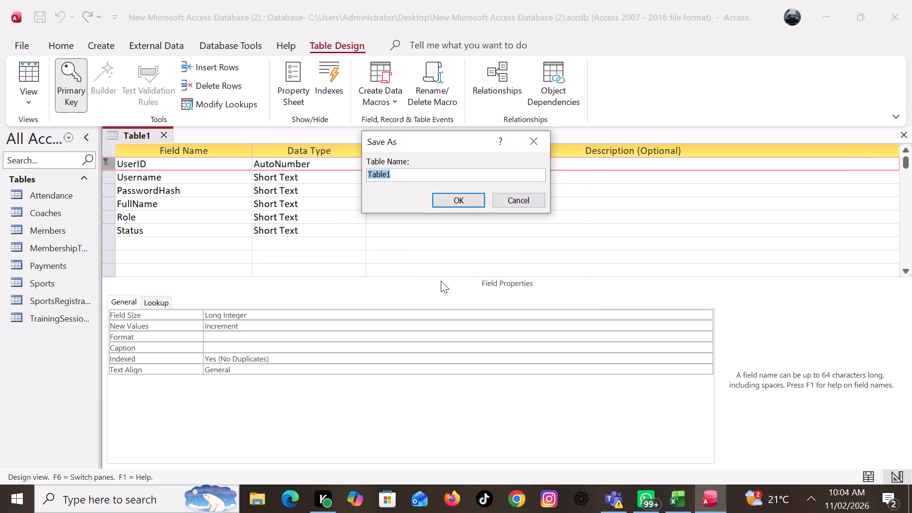
left_click(441, 281)
key("u")
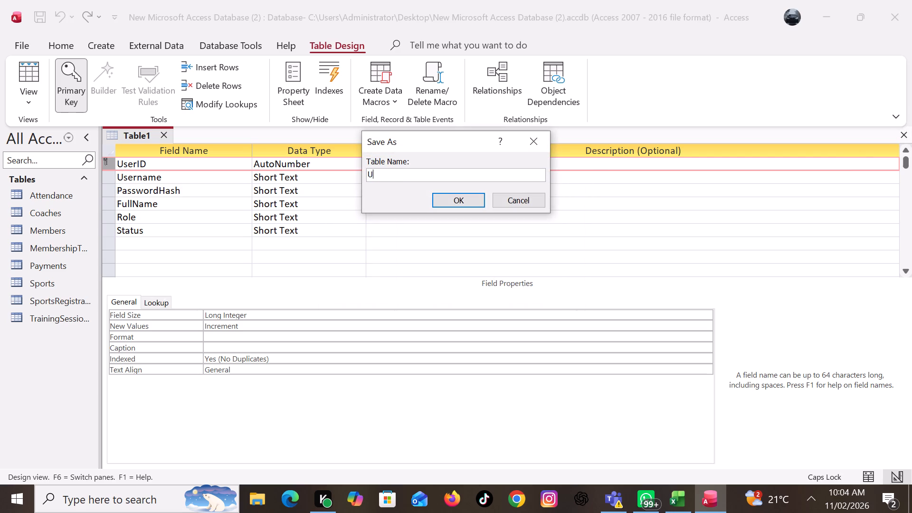
type("sers")
left_click(453, 204)
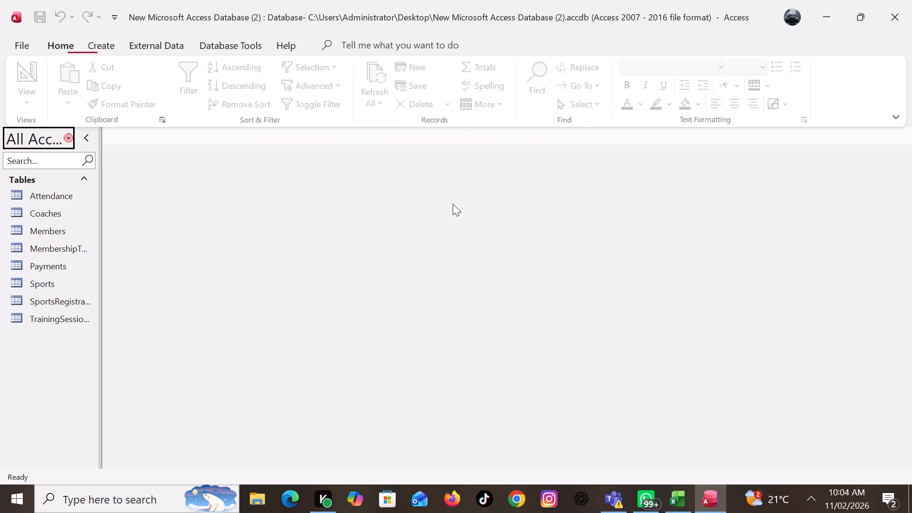
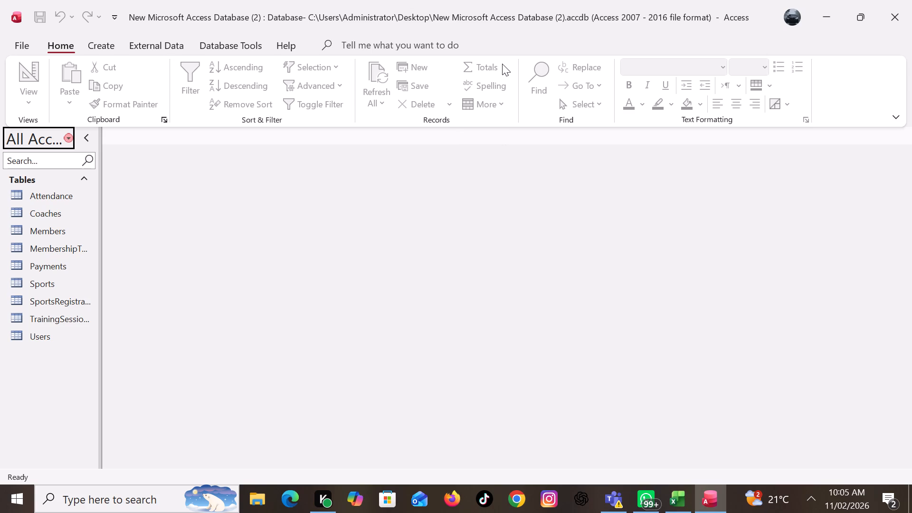
Open the Attendance table in Design View to examine its fields and primary key, and close it.
double_click(76, 200)
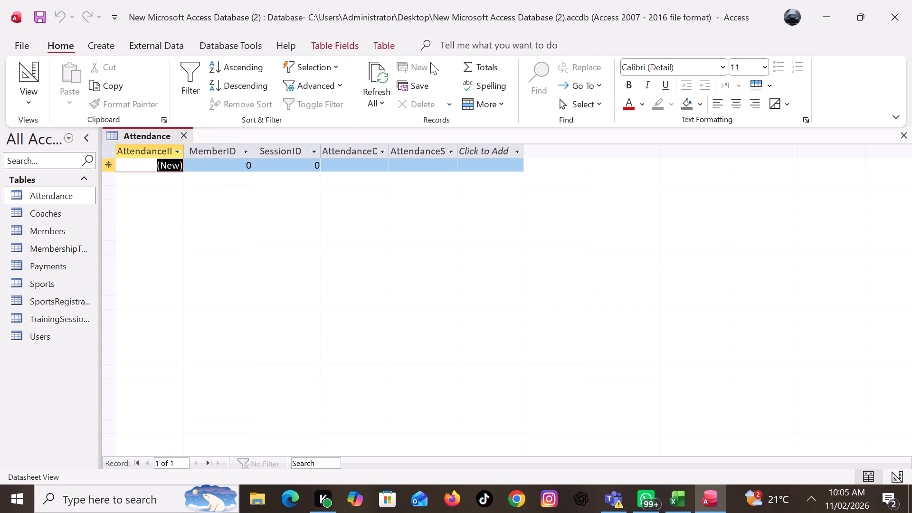
left_click(30, 106)
left_click(51, 163)
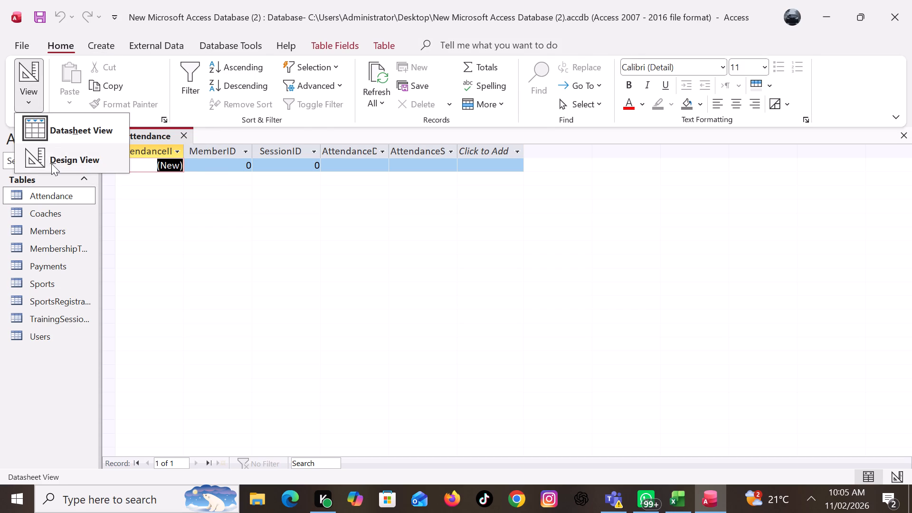
left_click(109, 181)
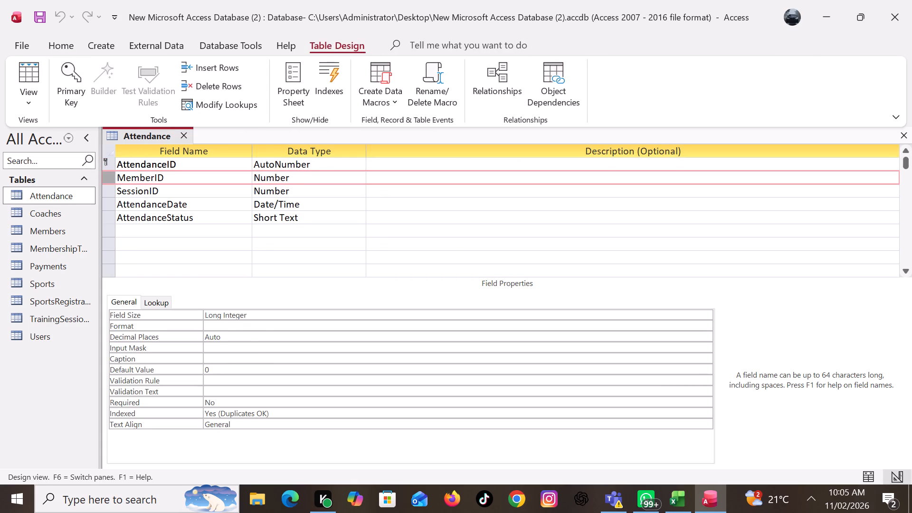
right_click(111, 184)
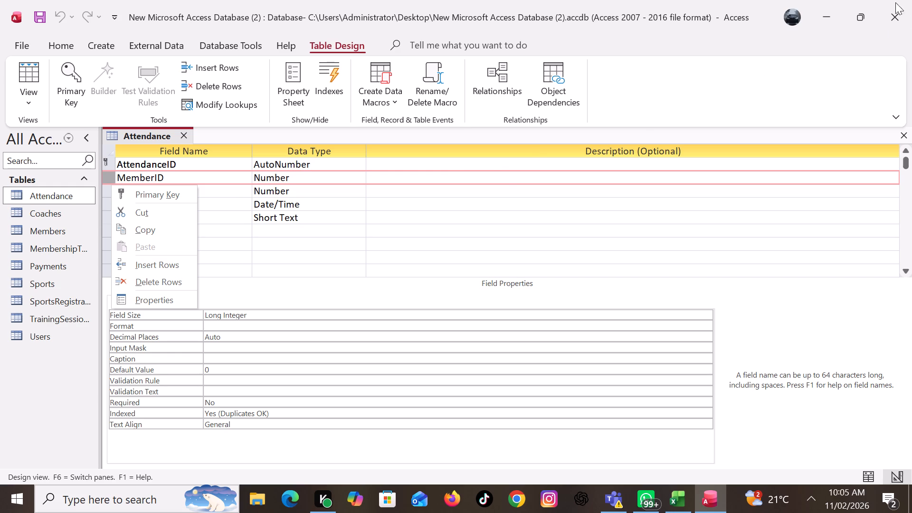
left_click(905, 133)
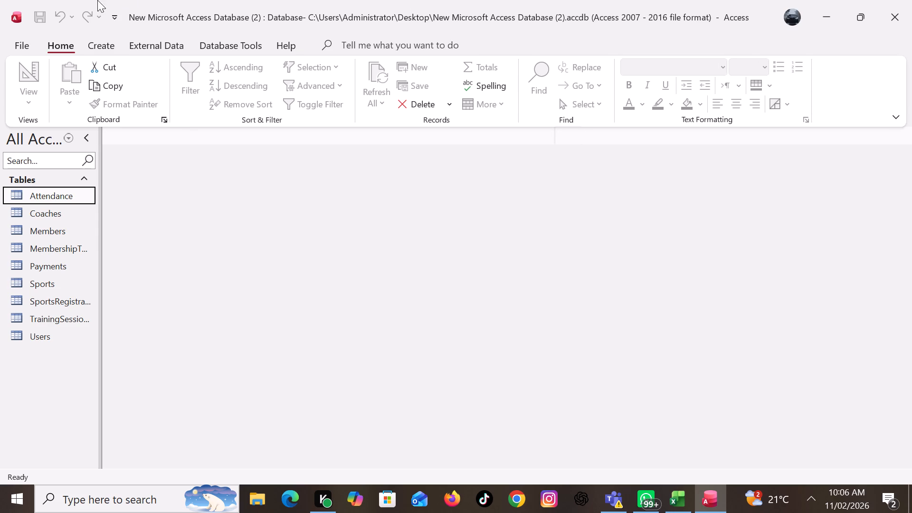
Open the database's Relationships window.
left_click(106, 42)
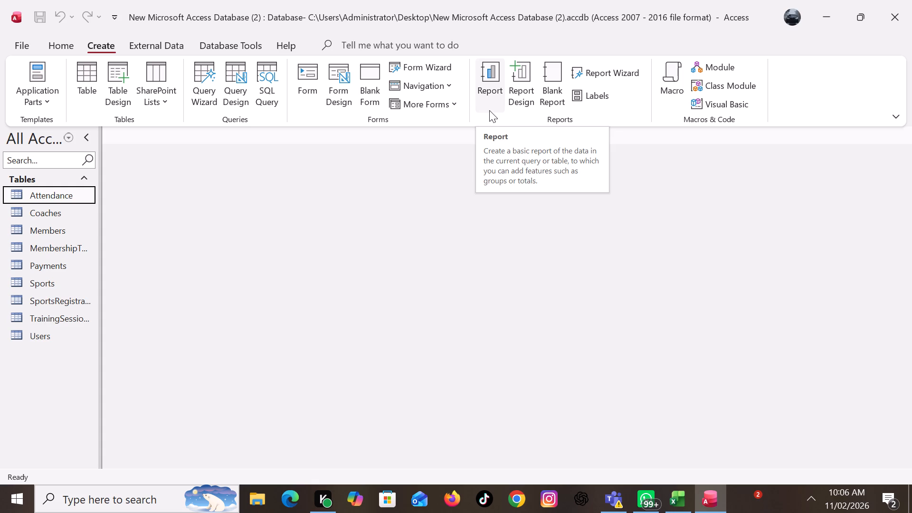
left_click(145, 42)
left_click(226, 48)
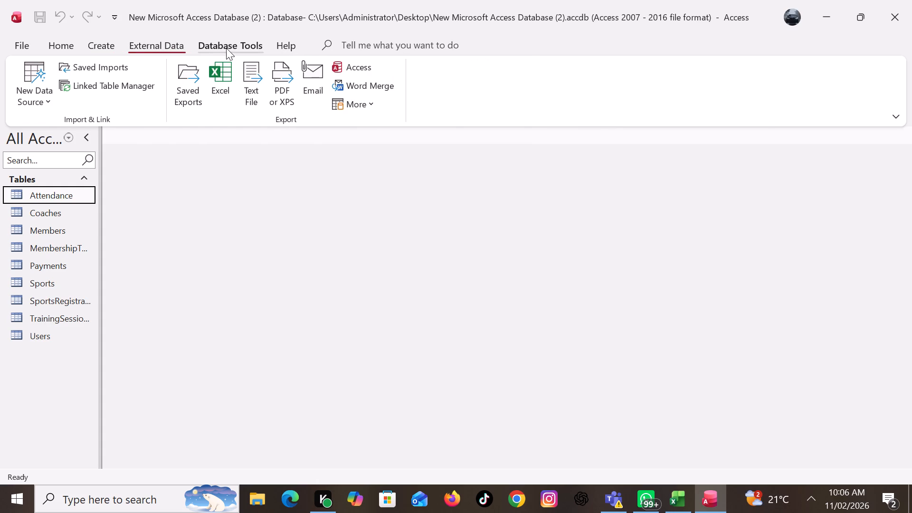
left_click(184, 77)
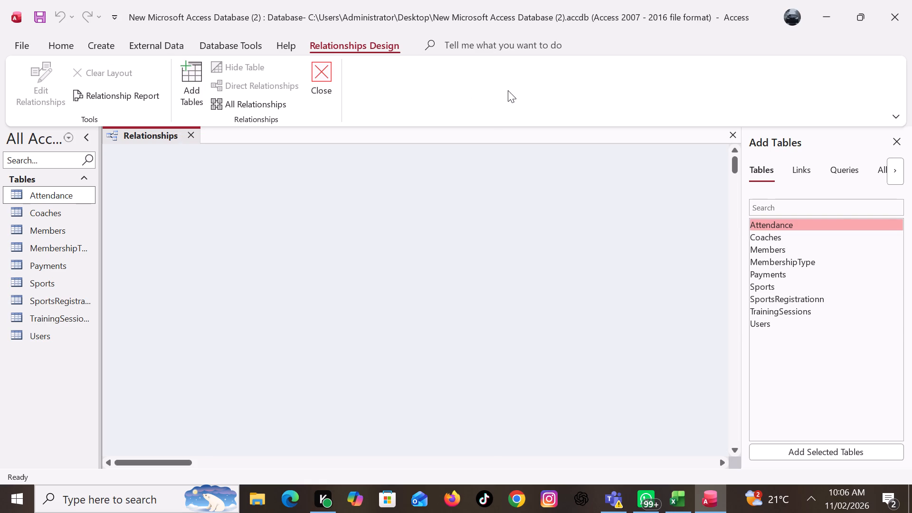
Add the Attendance, Coaches, Members, MembershipType, Payments, Sports and SportsRegistrationn tables to the relationships diagram.
left_click_drag(815, 224, 235, 205)
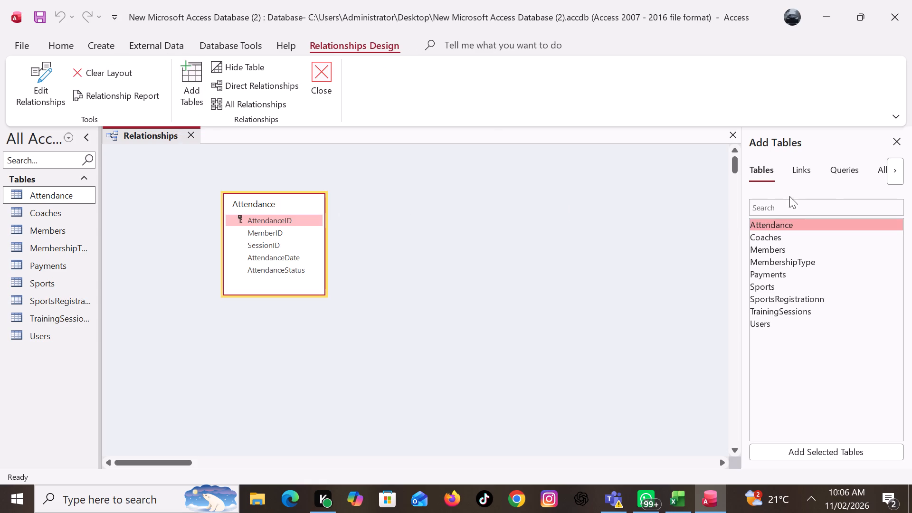
left_click(762, 240)
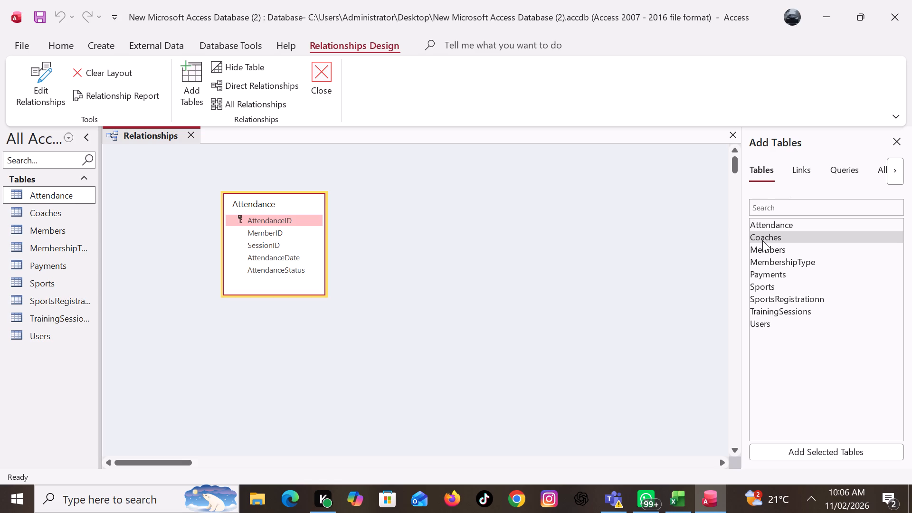
left_click_drag(762, 240, 569, 204)
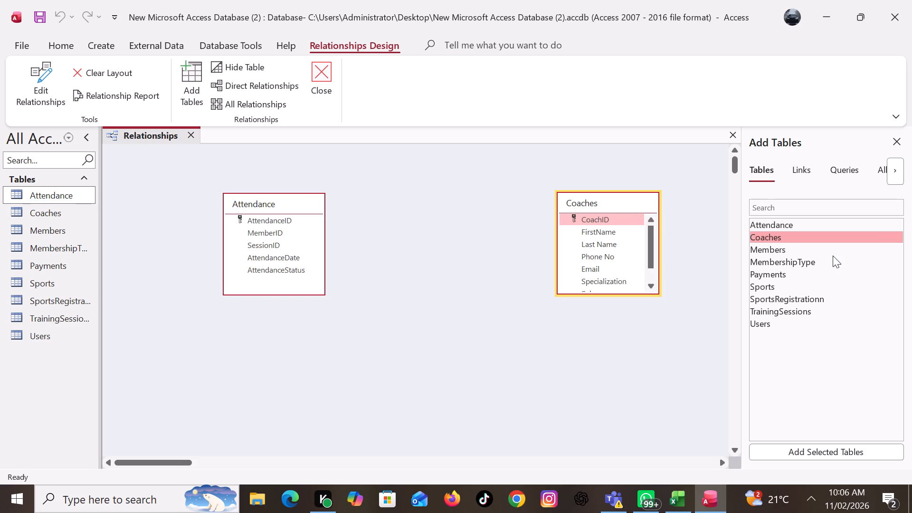
left_click_drag(778, 251, 629, 310)
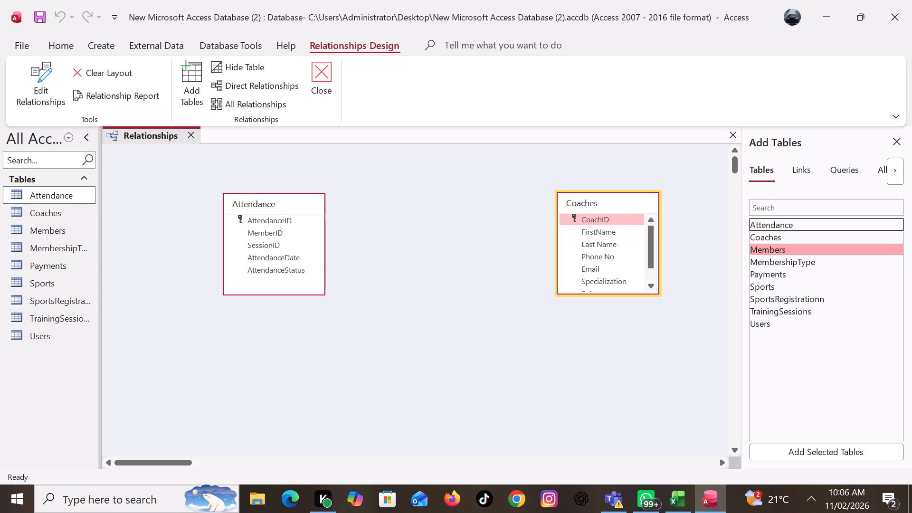
left_click_drag(629, 310, 624, 351)
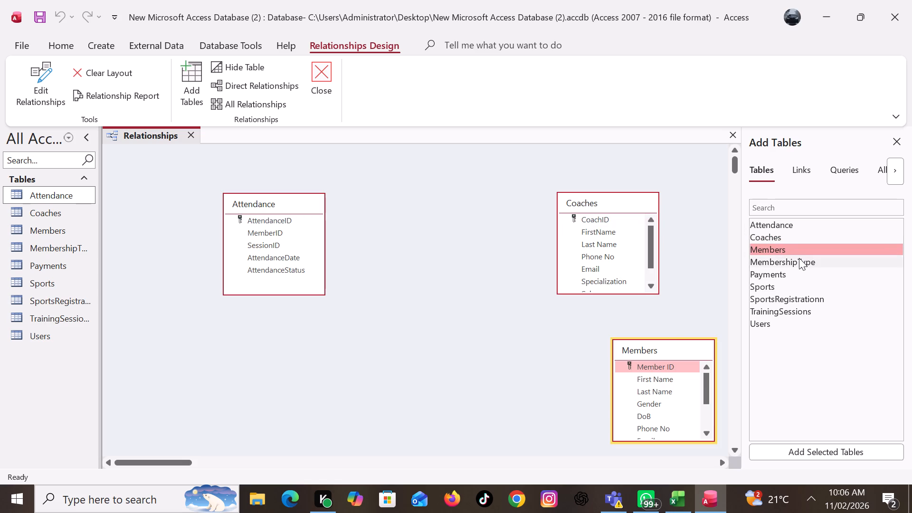
left_click_drag(798, 259, 563, 368)
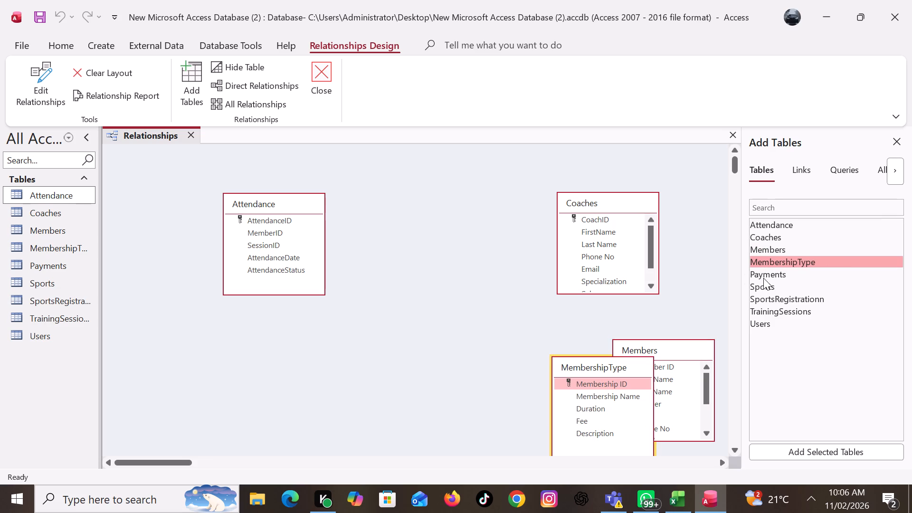
left_click_drag(763, 271, 471, 365)
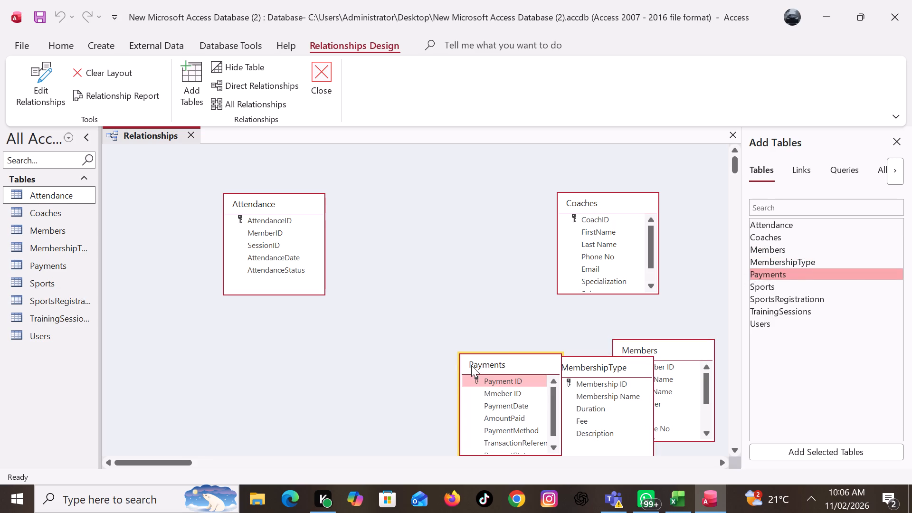
left_click_drag(785, 288, 694, 300)
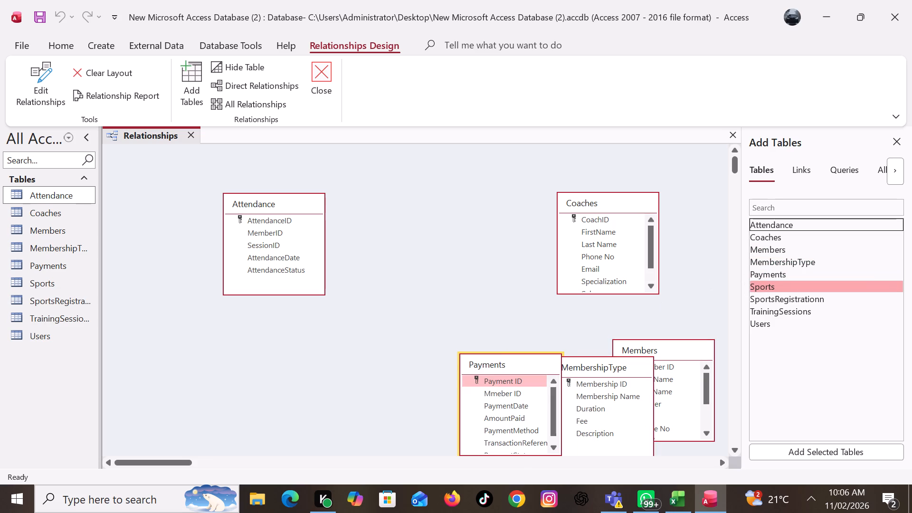
left_click_drag(694, 300, 399, 380)
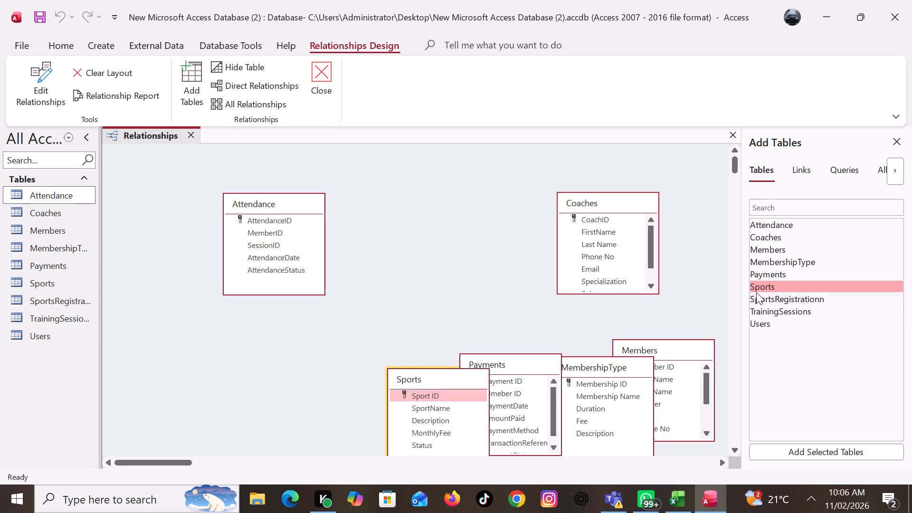
left_click_drag(766, 297, 427, 361)
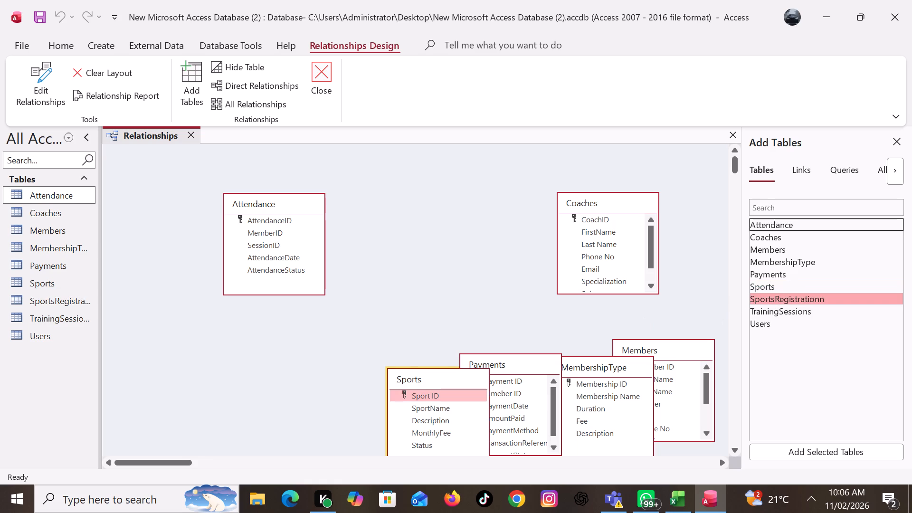
left_click_drag(427, 361, 327, 398)
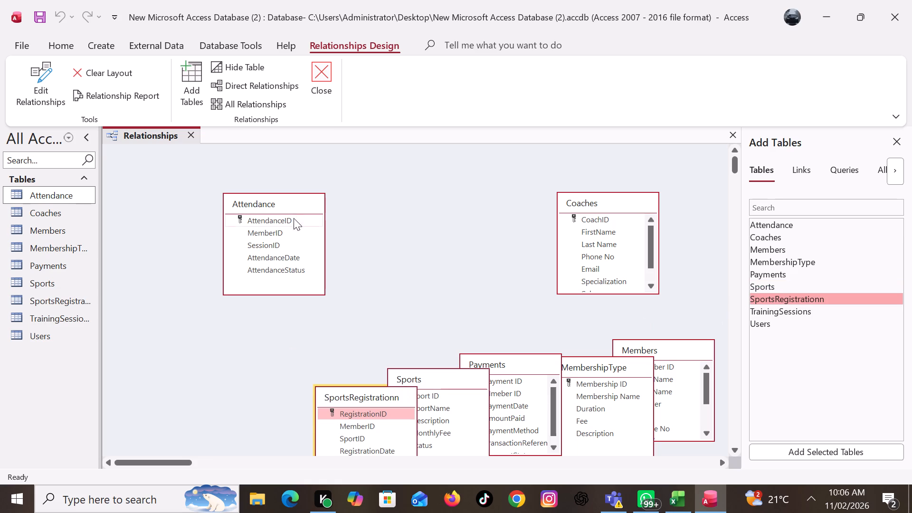
Move Attendance to the upper-left corner of the diagram and place Coaches beside it.
left_click(277, 195)
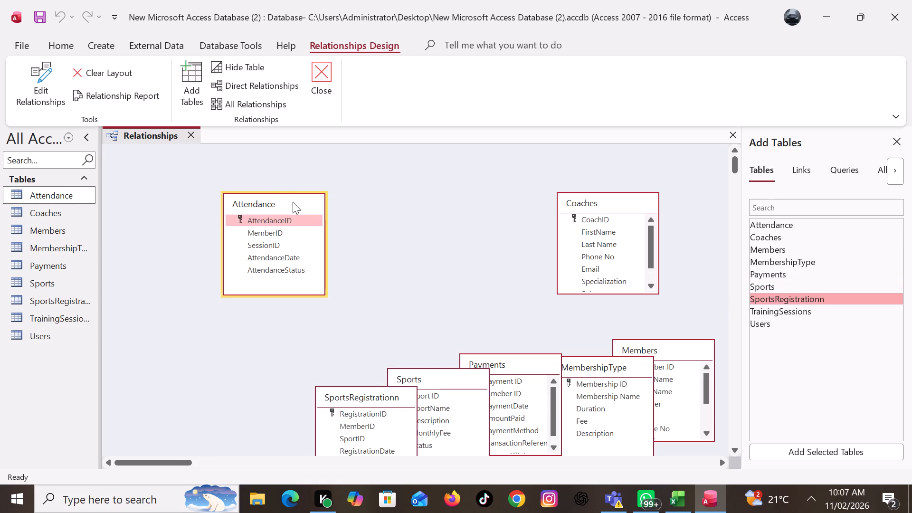
left_click_drag(293, 202, 180, 160)
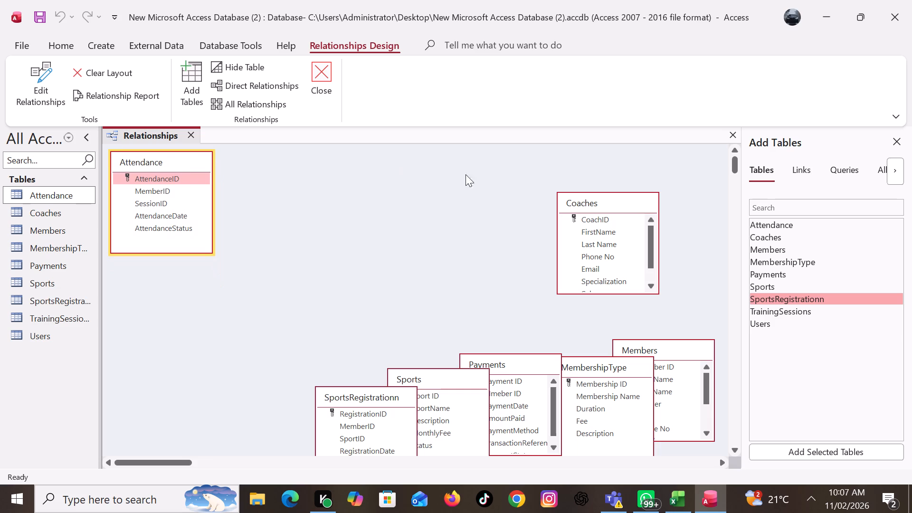
left_click_drag(583, 199, 406, 175)
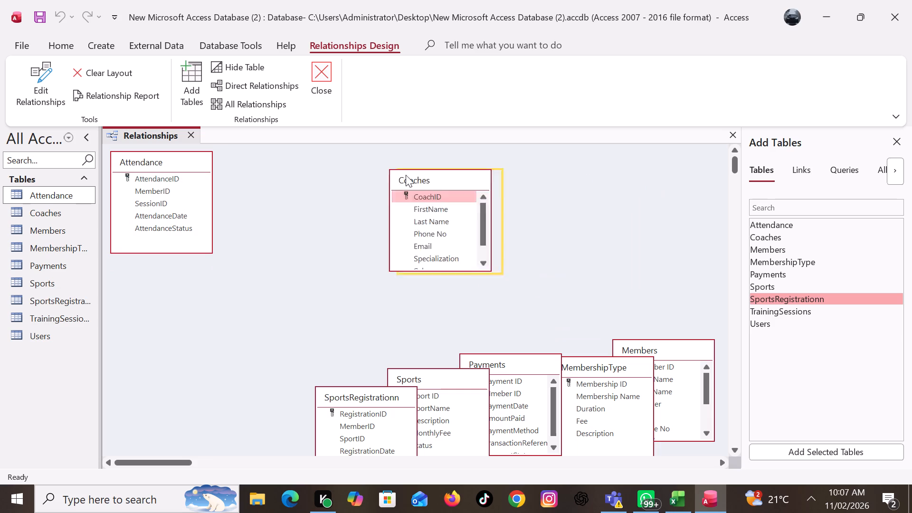
left_click_drag(406, 175, 290, 160)
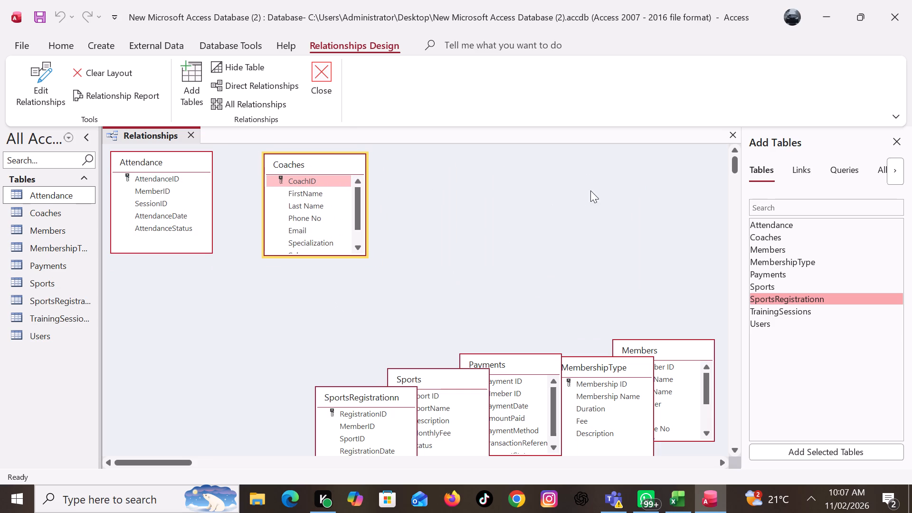
Add the TrainingSessions and Users tables to the lower-left area of the relationships diagram.
left_click_drag(786, 309, 223, 345)
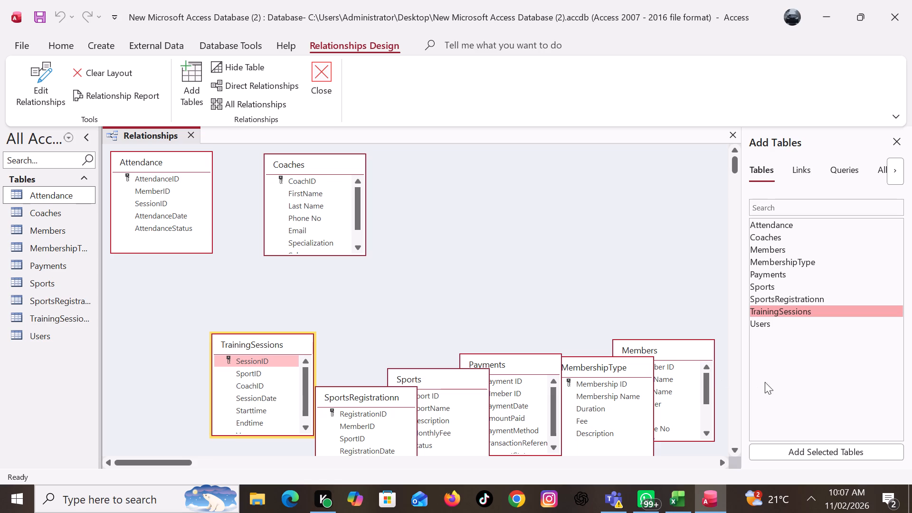
left_click_drag(765, 322, 476, 332)
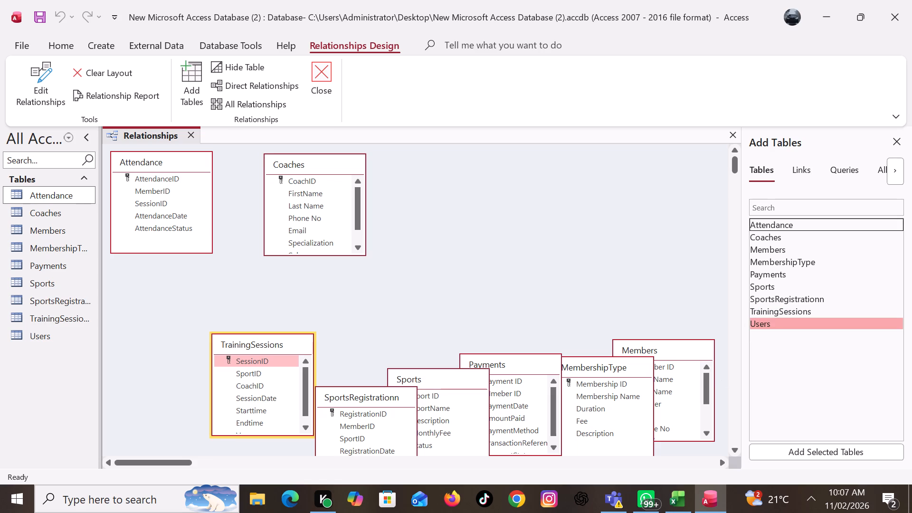
left_click_drag(476, 332, 142, 395)
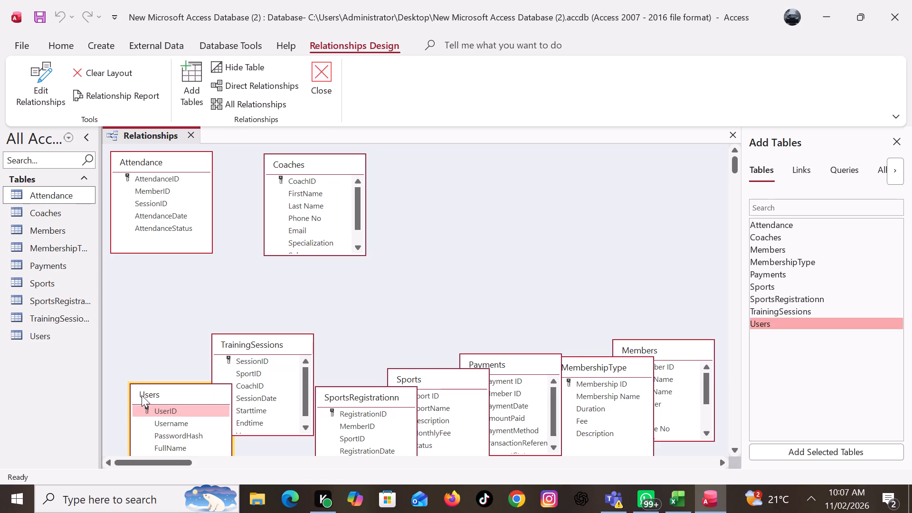
Line up Coaches, Members, MembershipType and Payments side by side after Attendance in the diagram's top row.
left_click_drag(675, 345, 503, 149)
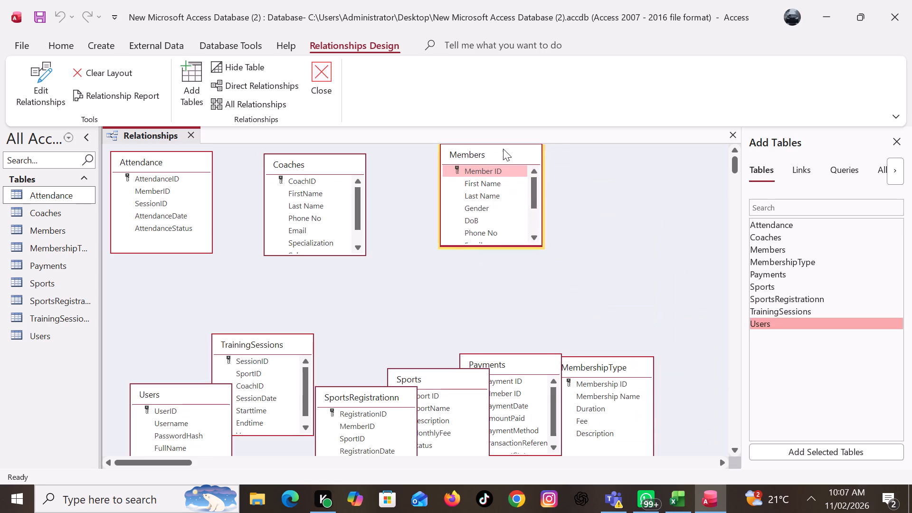
left_click_drag(503, 149, 473, 162)
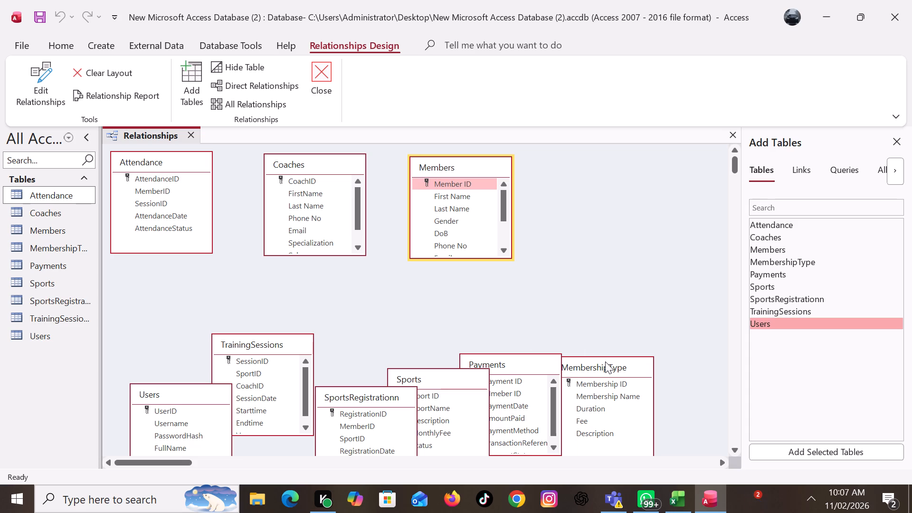
left_click_drag(605, 361, 593, 165)
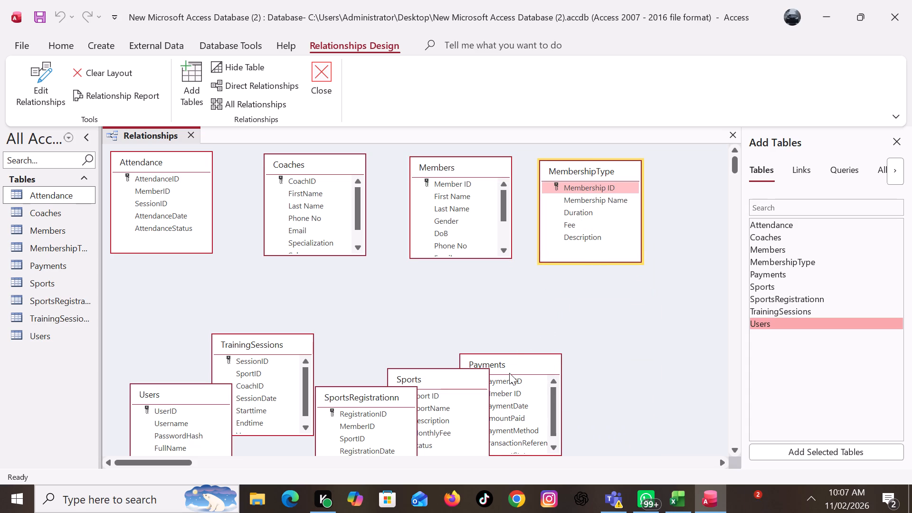
left_click_drag(516, 363, 664, 276)
left_click_drag(311, 161, 307, 160)
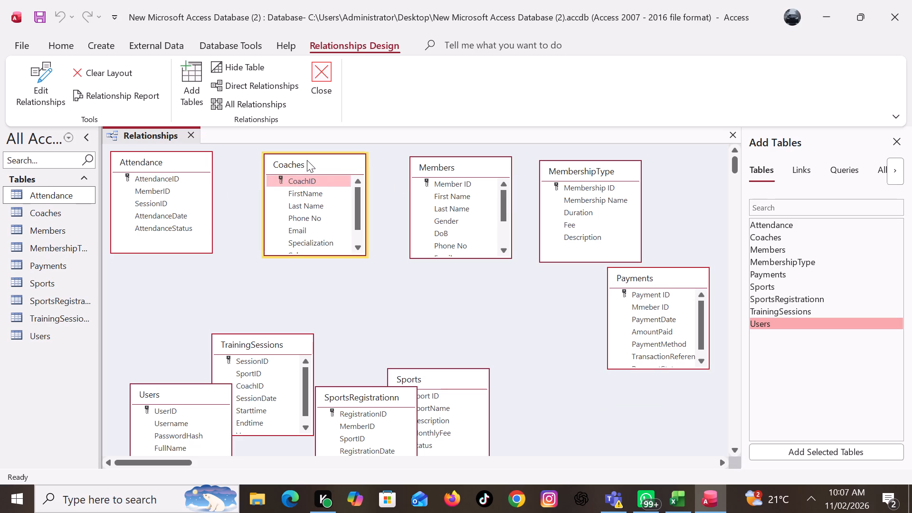
left_click_drag(307, 160, 276, 156)
left_click_drag(455, 169, 395, 166)
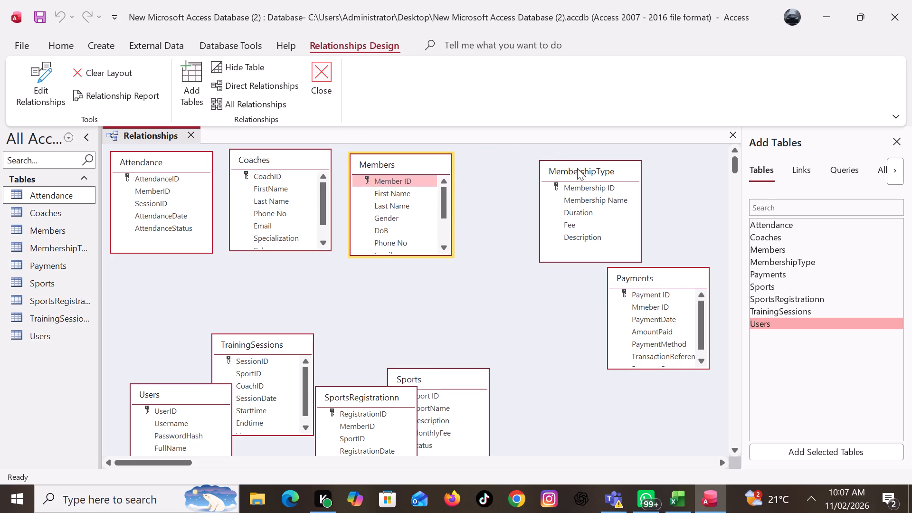
left_click_drag(580, 171, 523, 163)
left_click_drag(640, 271, 629, 180)
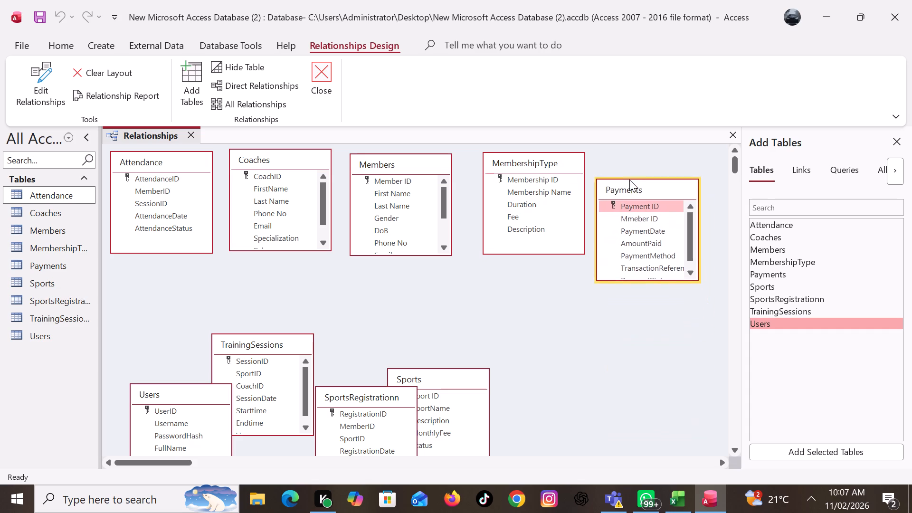
left_click_drag(629, 180, 633, 143)
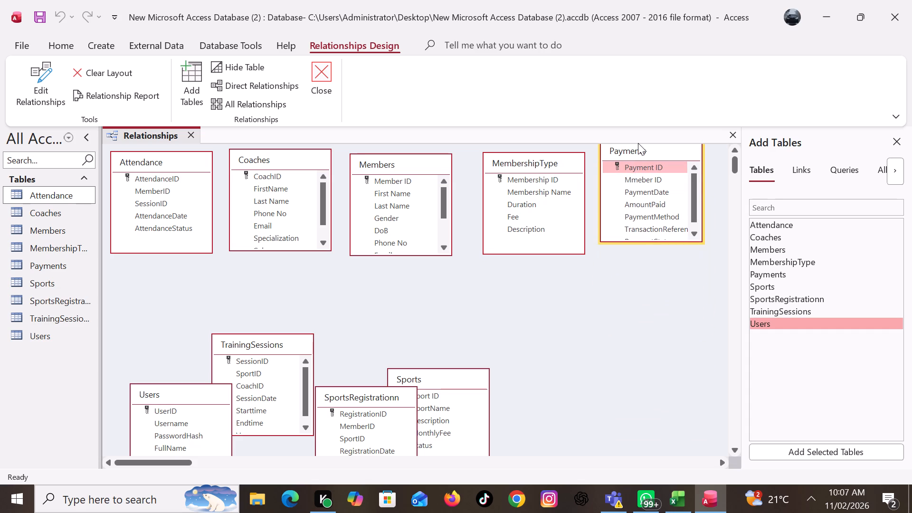
left_click_drag(638, 143, 658, 152)
left_click_drag(658, 152, 662, 172)
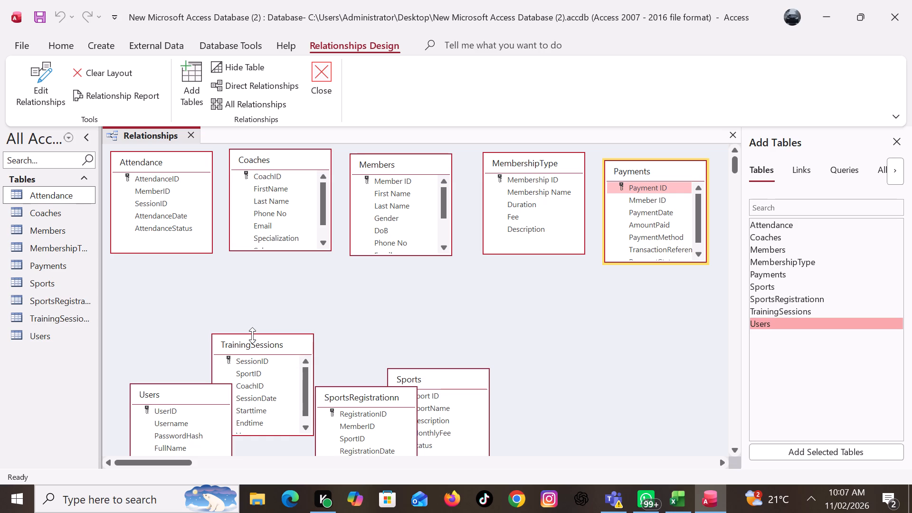
Arrange TrainingSessions, SportsRegistrationn, Users and Sports in a second row beneath the top row of tables in the diagram.
left_click_drag(254, 345, 202, 313)
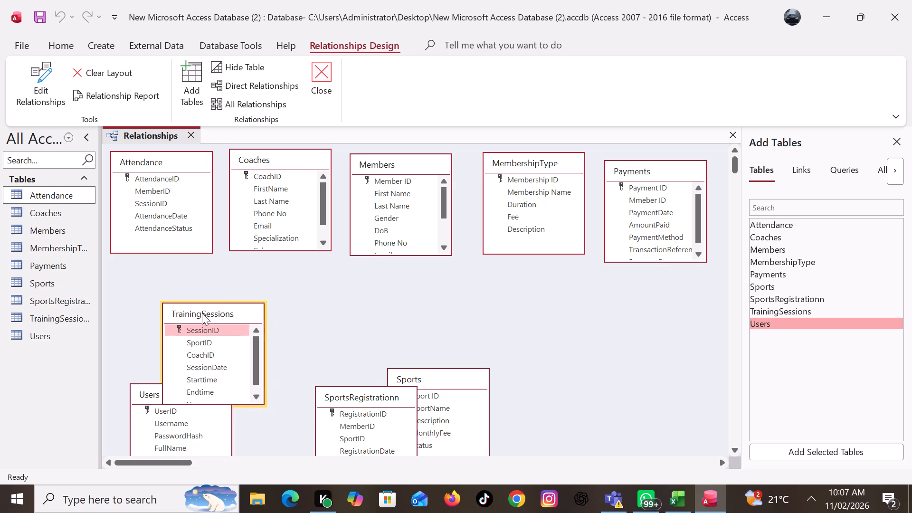
left_click_drag(202, 313, 178, 292)
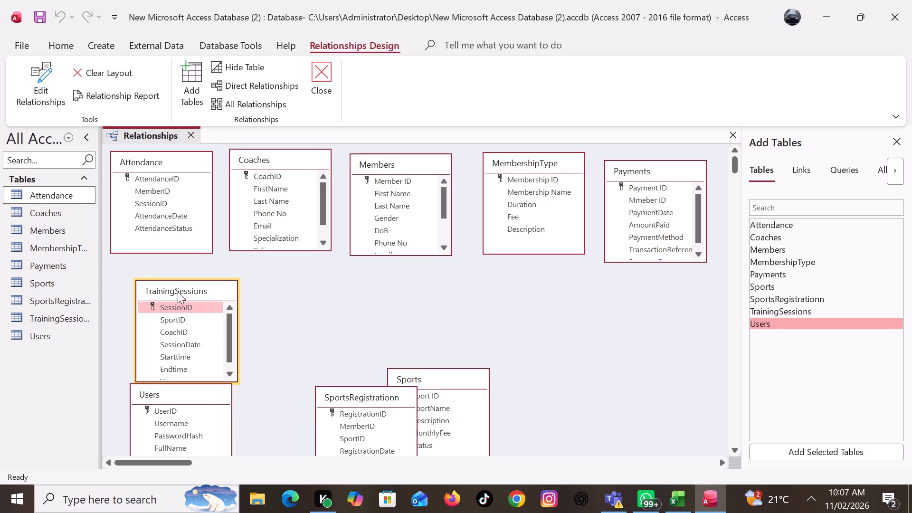
left_click_drag(174, 288, 149, 276)
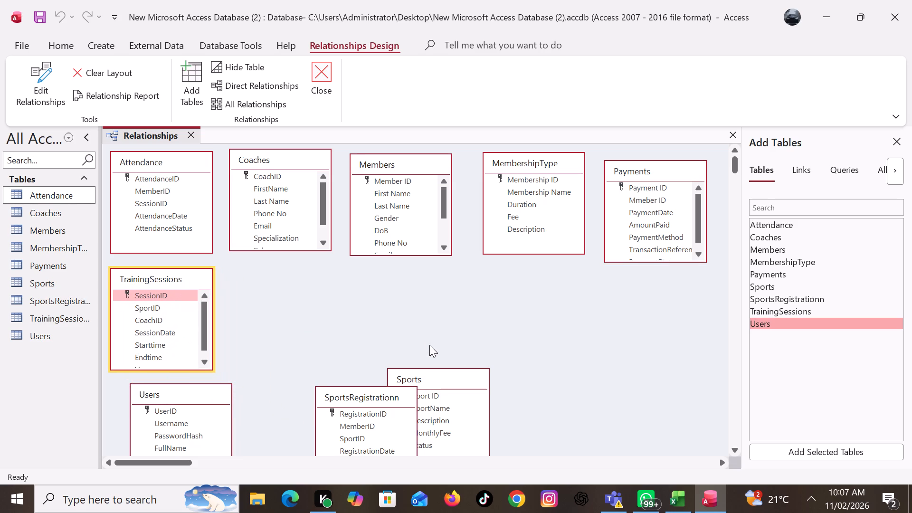
left_click_drag(459, 375, 674, 304)
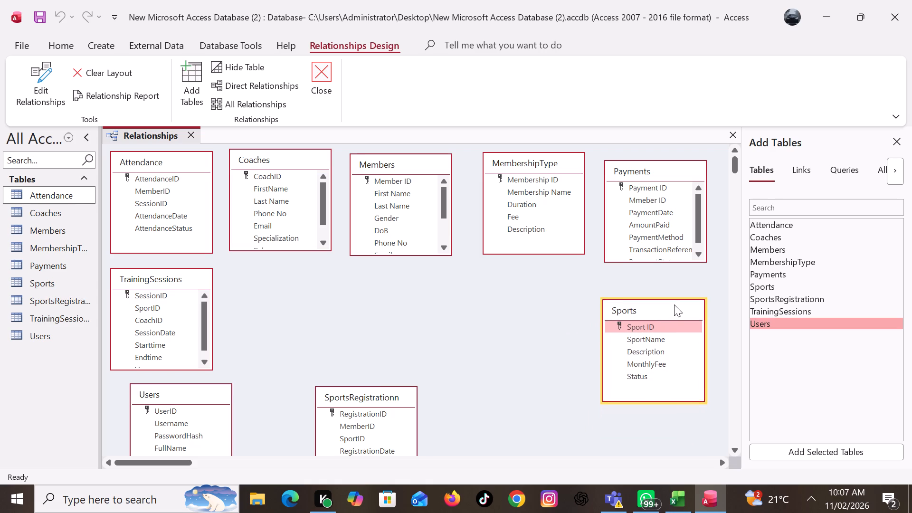
left_click_drag(674, 304, 672, 298)
left_click_drag(372, 394, 353, 347)
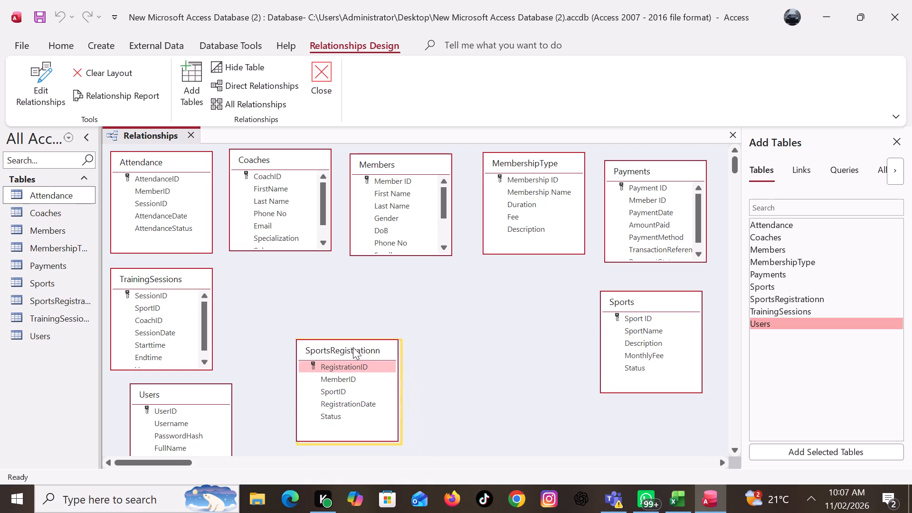
left_click_drag(353, 347, 300, 279)
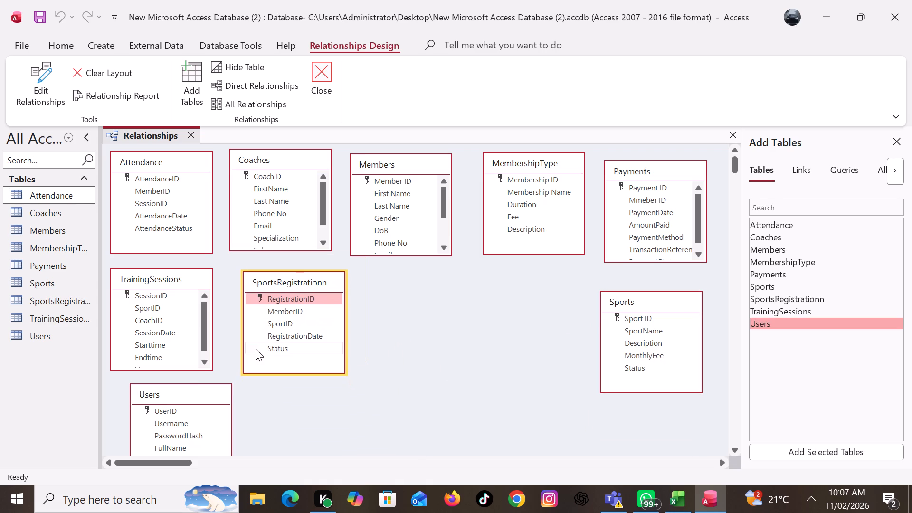
left_click_drag(181, 390, 448, 313)
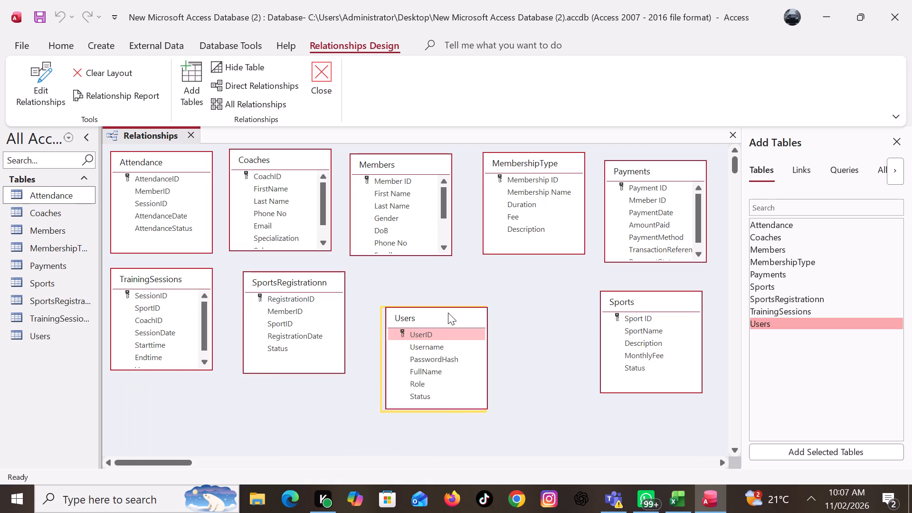
left_click_drag(448, 313, 437, 277)
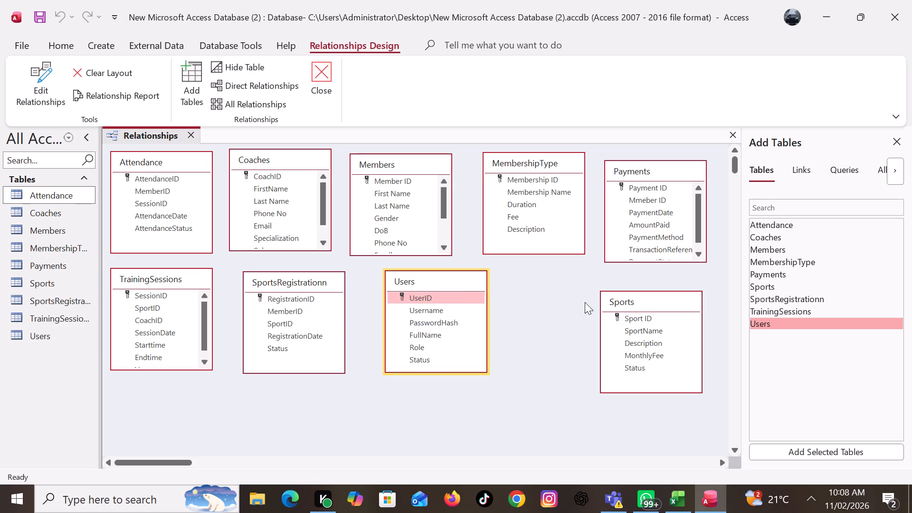
left_click_drag(665, 304, 656, 294)
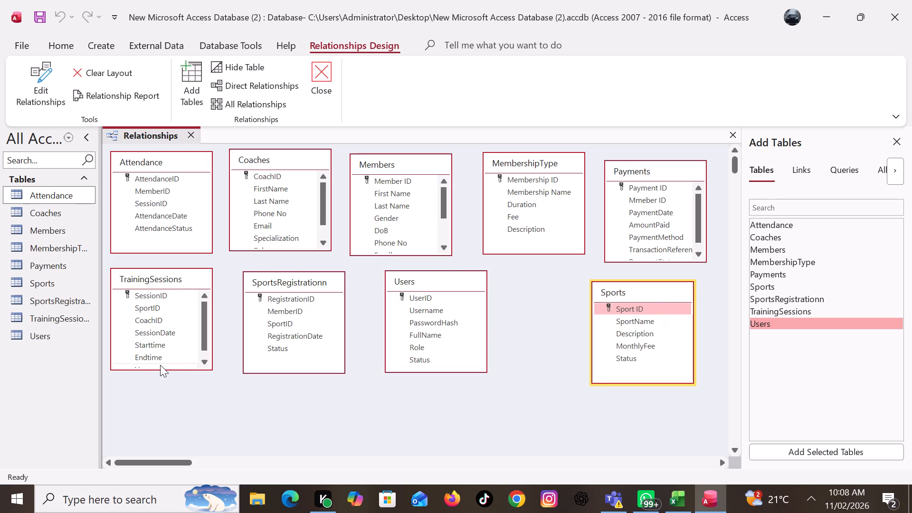
Resize TrainingSessions to show every field through Venue, and shift it and SportsRegistrationn lower, leaving space beneath the top row.
left_click_drag(160, 368, 152, 435)
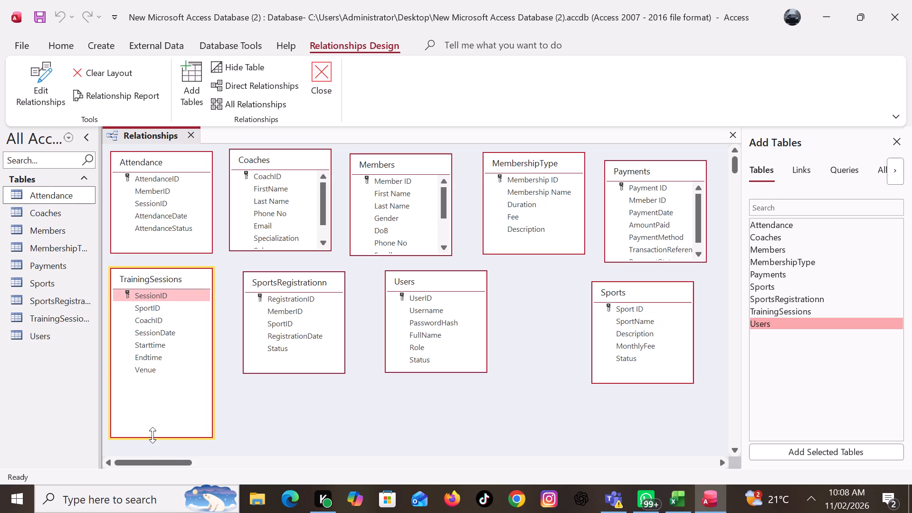
left_click_drag(152, 435, 152, 451)
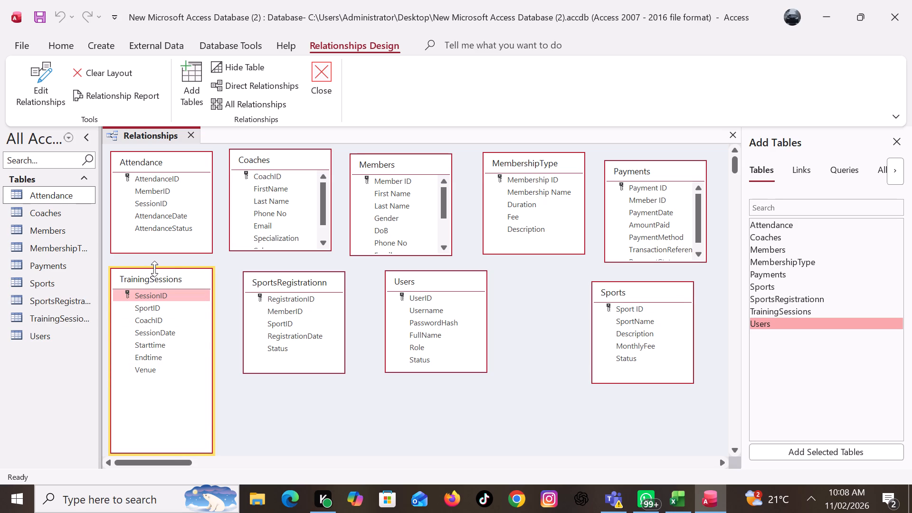
left_click_drag(154, 269, 152, 325)
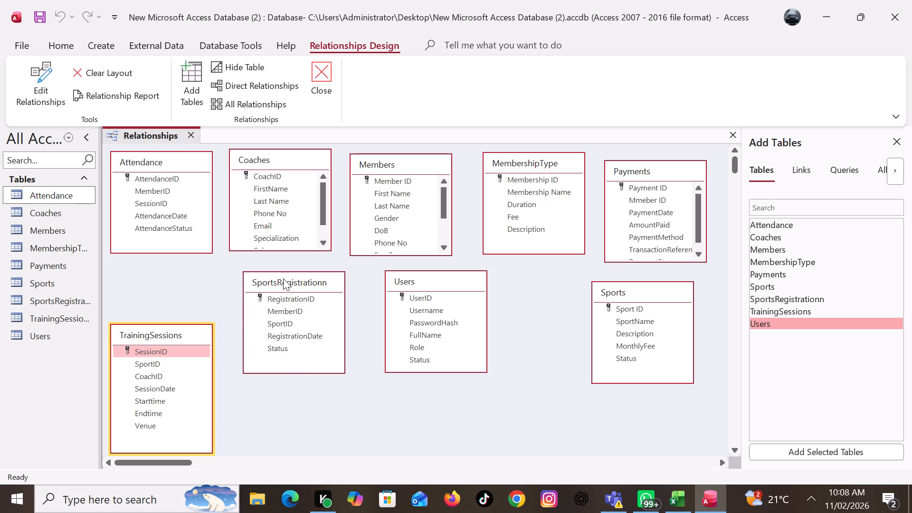
left_click_drag(290, 277, 294, 319)
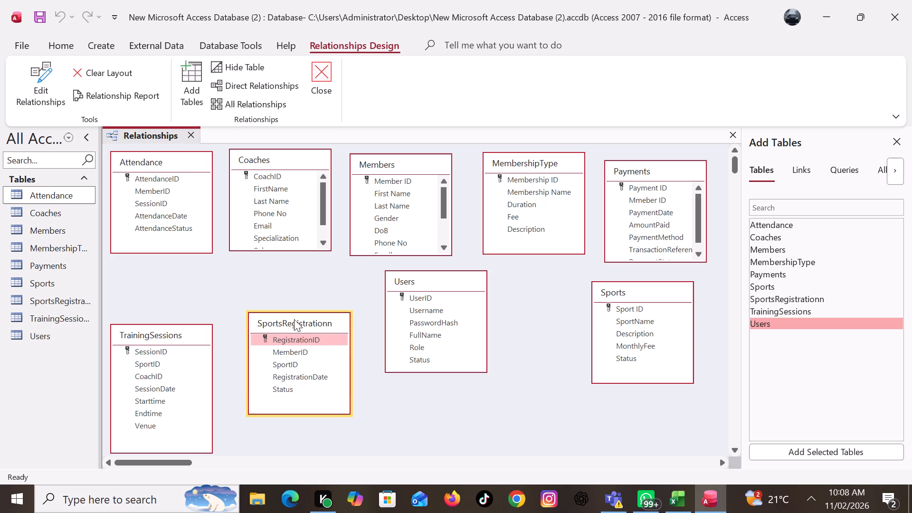
left_click_drag(294, 319, 282, 354)
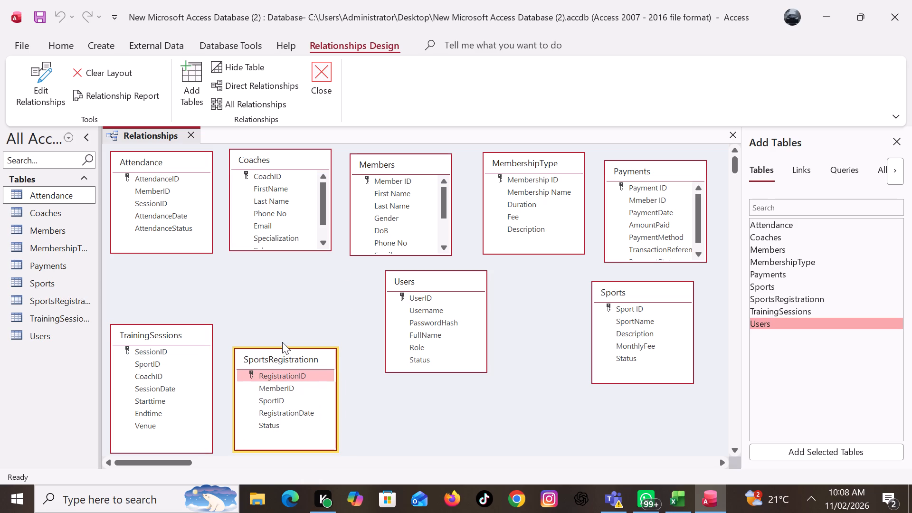
left_click_drag(284, 351, 285, 329)
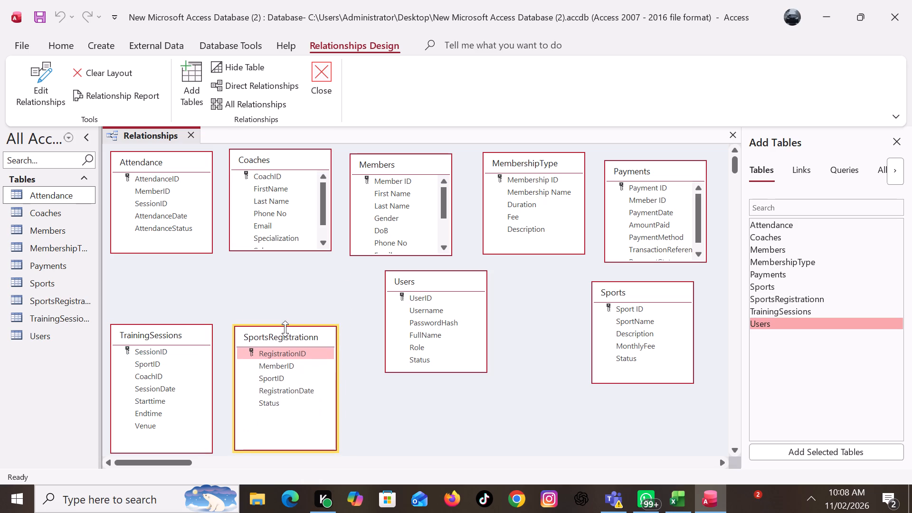
left_click_drag(285, 329, 283, 340)
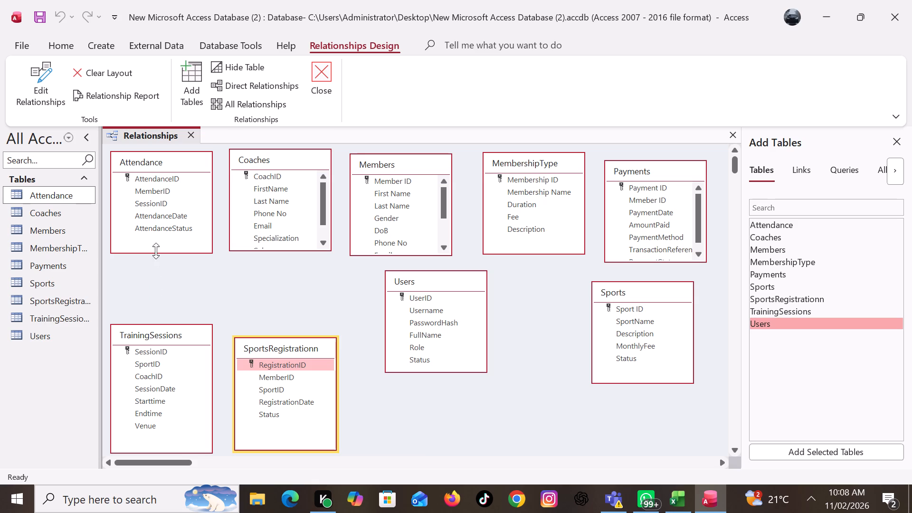
Lengthen the Attendance, Coaches, Members, MembershipType and Payments boxes to fit all their fields, lowering Users and Sports into line with SportsRegistrationn.
left_click_drag(148, 252, 146, 287)
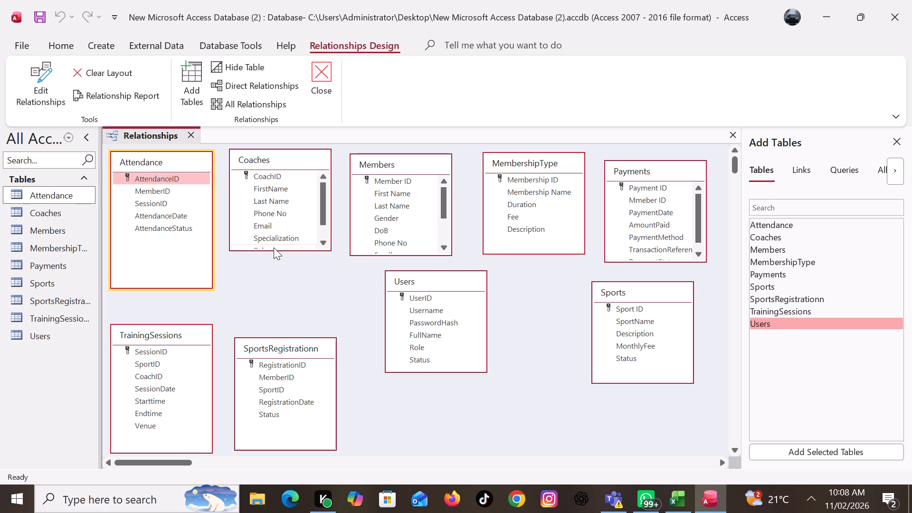
left_click_drag(274, 248, 270, 300)
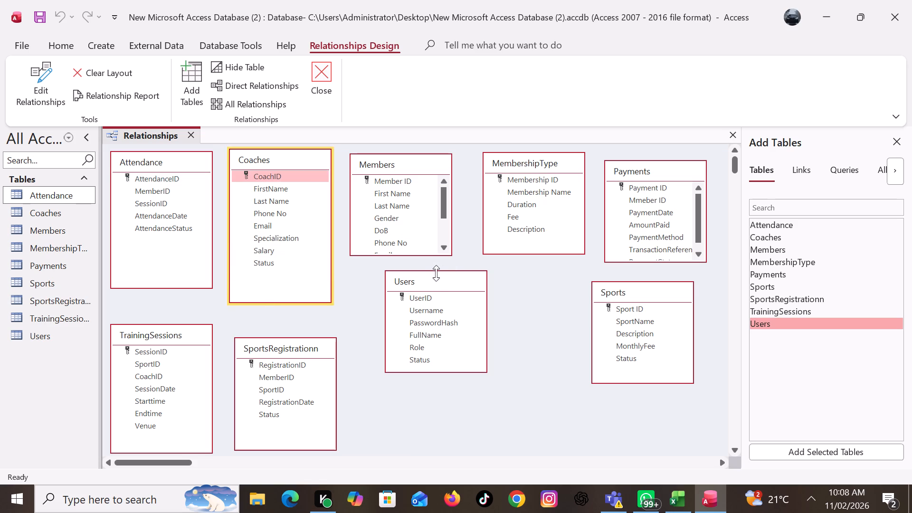
left_click_drag(427, 283, 426, 350)
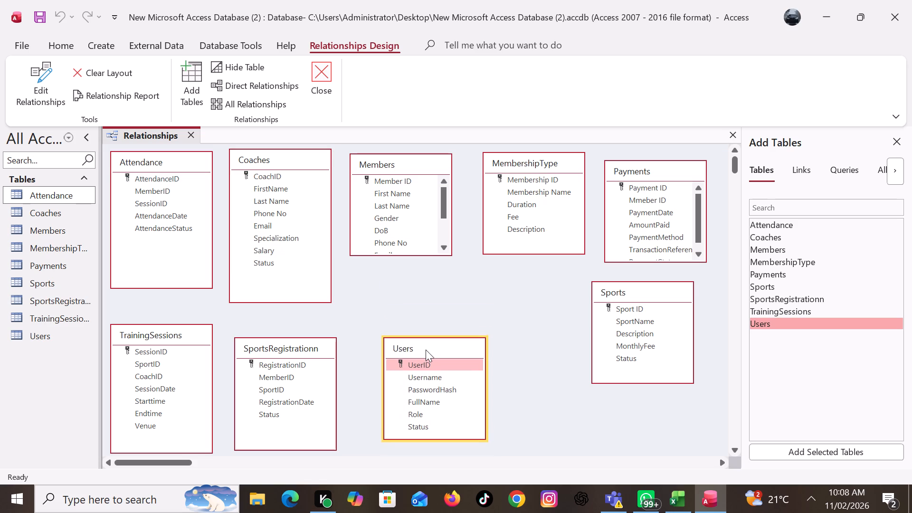
left_click_drag(426, 350, 426, 350)
left_click_drag(390, 253, 392, 276)
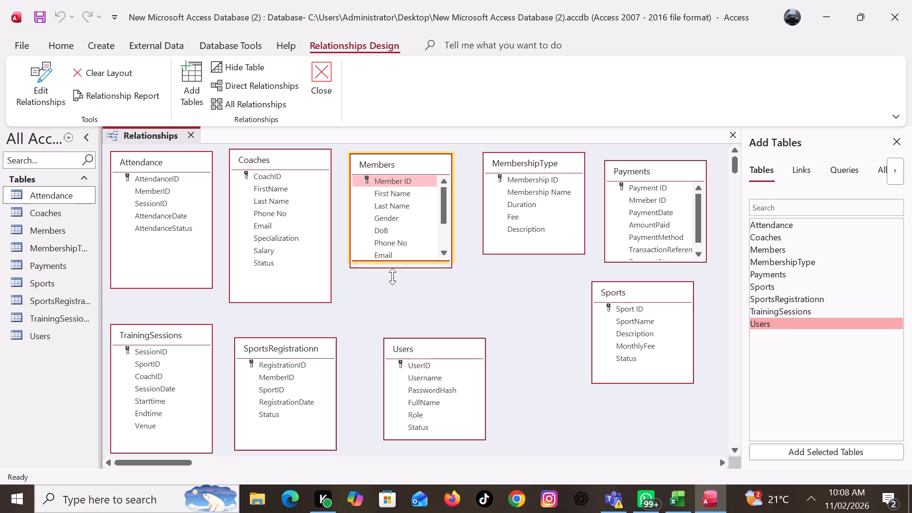
left_click_drag(392, 276, 399, 312)
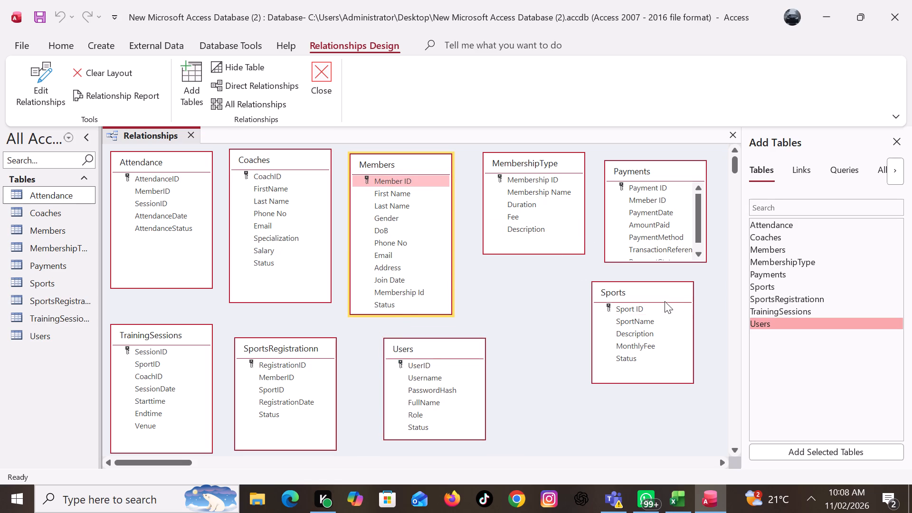
left_click_drag(651, 295, 650, 352)
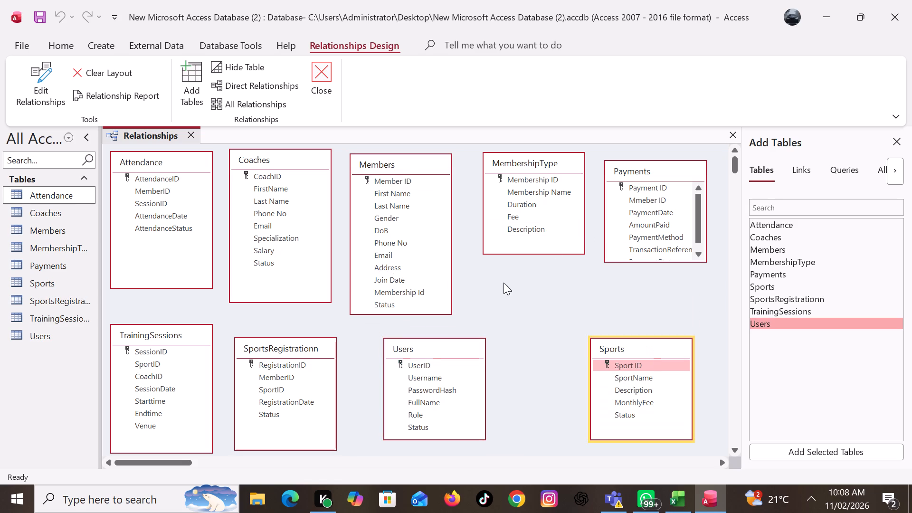
left_click_drag(519, 252, 518, 294)
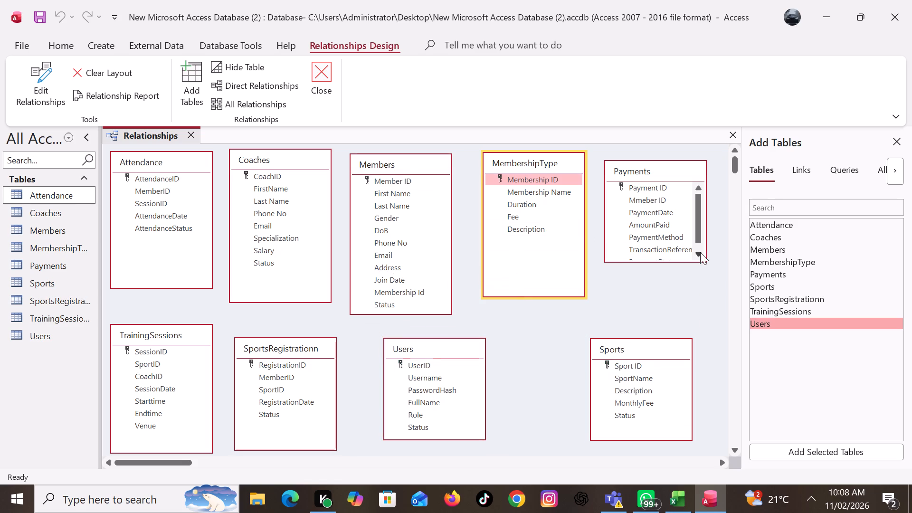
left_click_drag(659, 261, 659, 302)
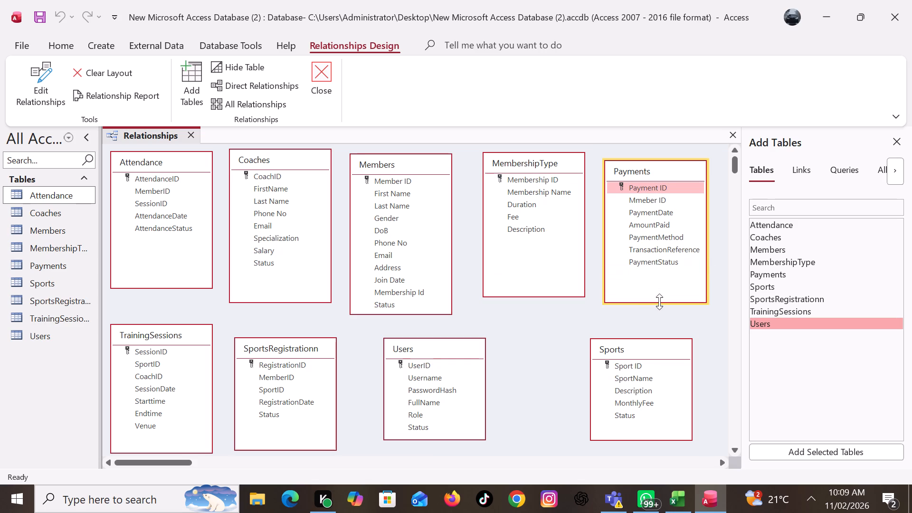
left_click(659, 302)
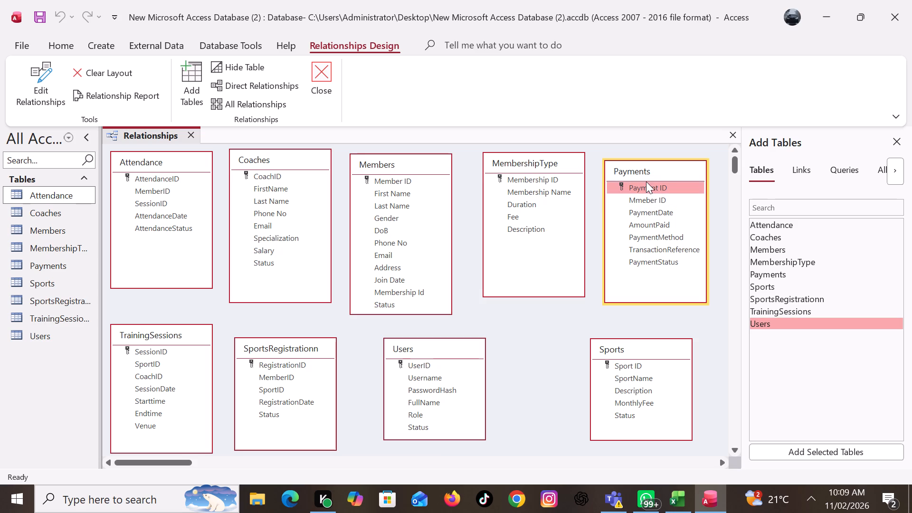
right_click(645, 162)
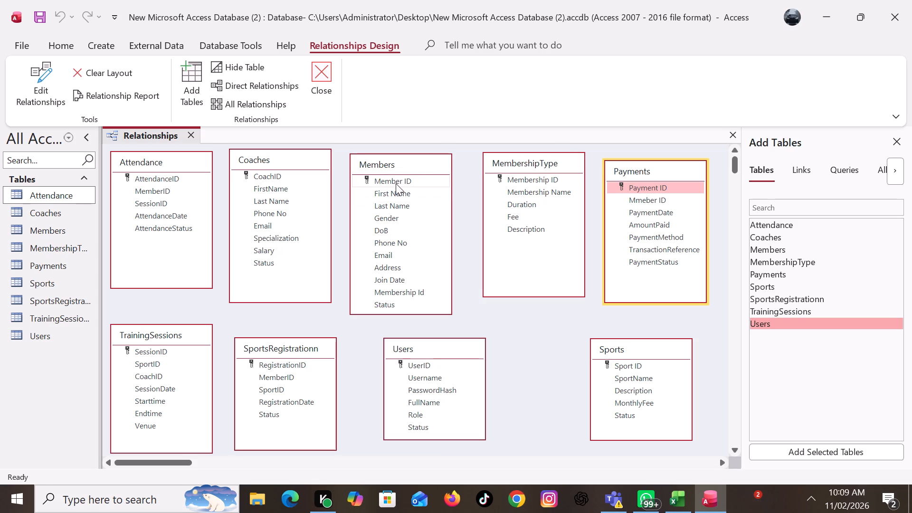
Create a one-to-many relationship from Member ID in Members to Mmeber ID in Payments, without enforcing referential integrity.
left_click_drag(395, 180, 669, 198)
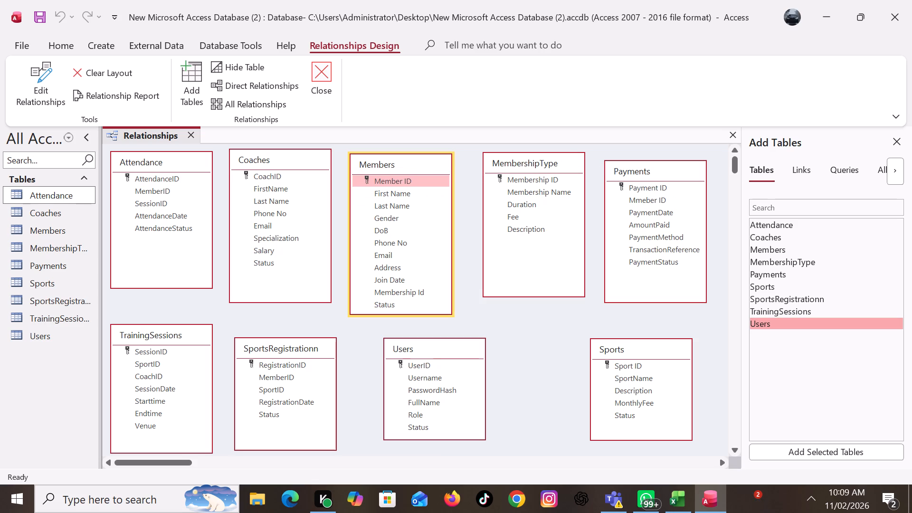
left_click_drag(669, 198, 651, 199)
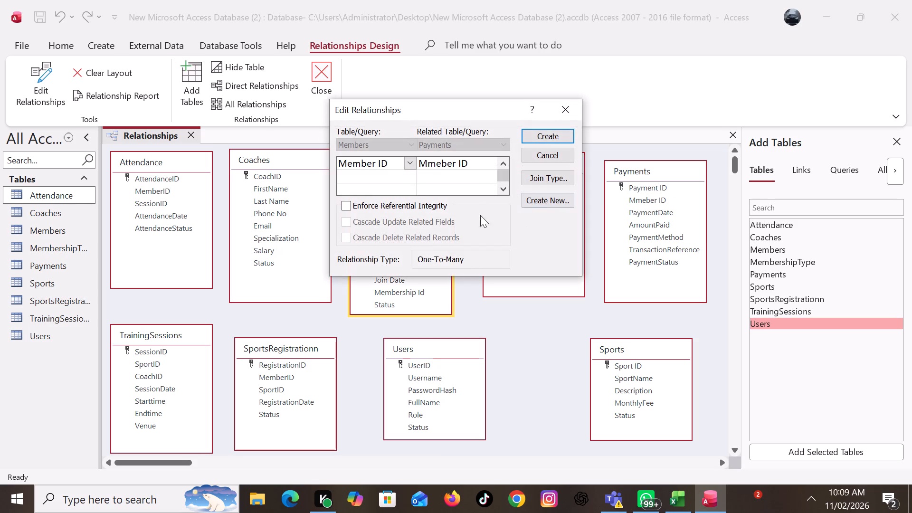
left_click(459, 218)
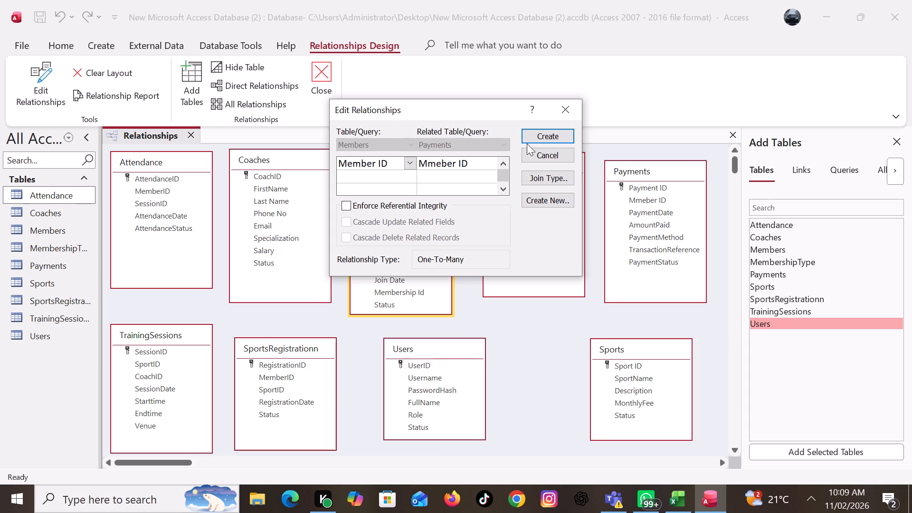
left_click(534, 131)
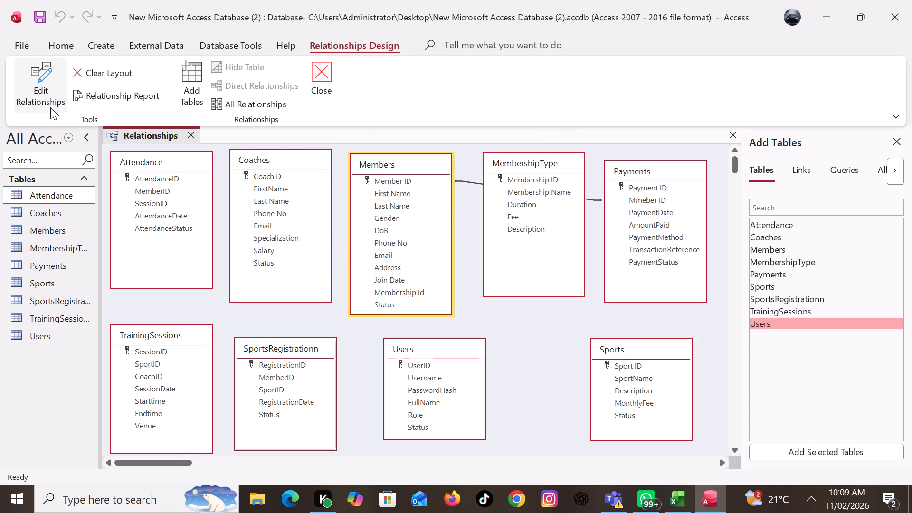
Open the Payments table and switch it to Design View.
left_click(60, 237)
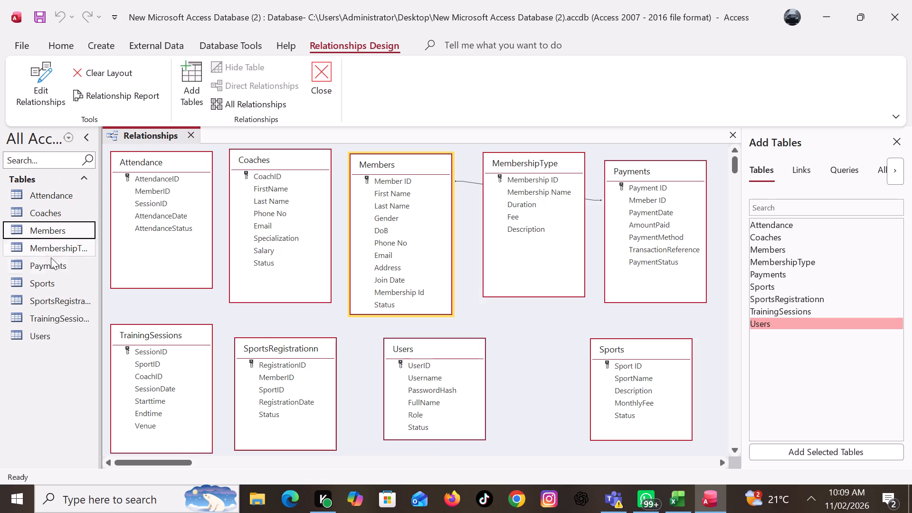
left_click(36, 265)
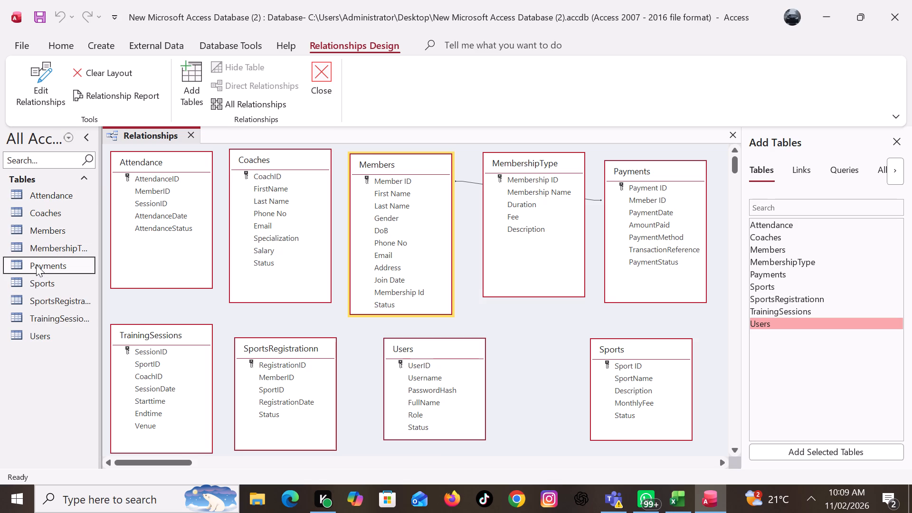
left_click(36, 265)
double_click(36, 265)
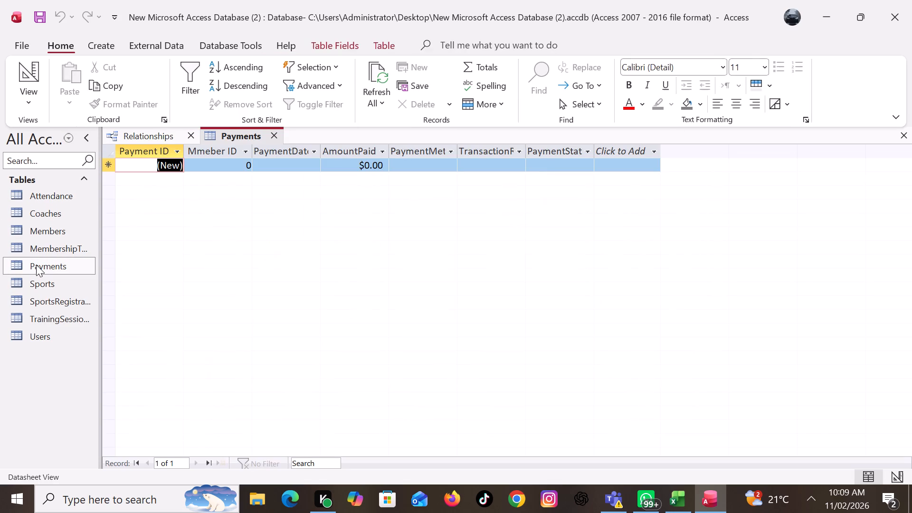
double_click(24, 90)
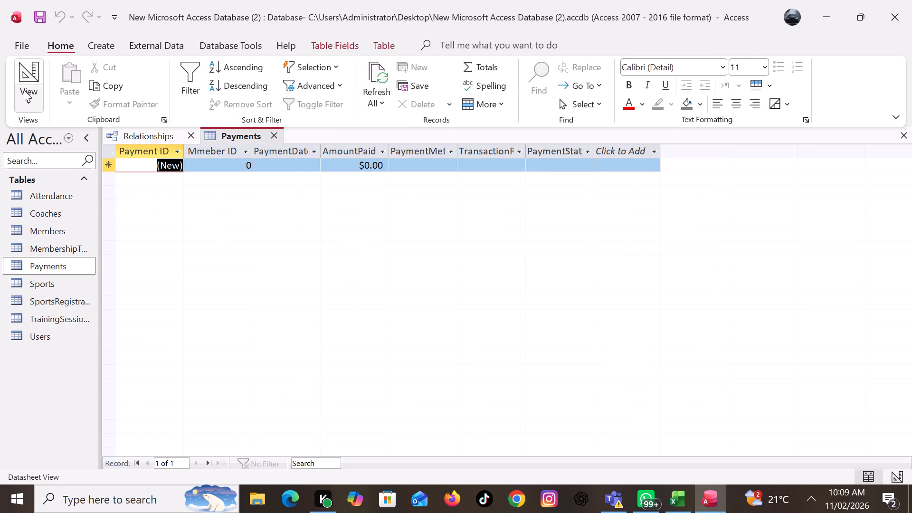
double_click(24, 90)
left_click(24, 90)
left_click(67, 155)
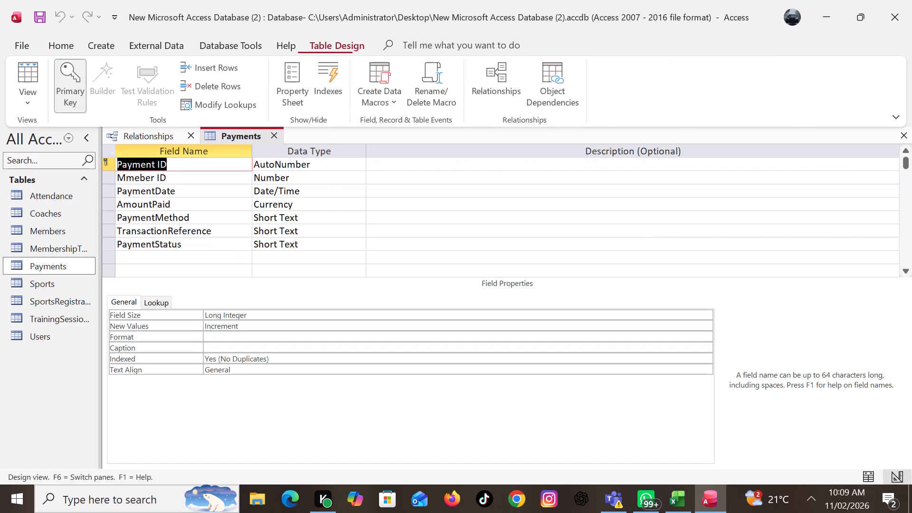
Correct the misspelled Mmeber ID field name in the Payments table to Member ID.
left_click(134, 179)
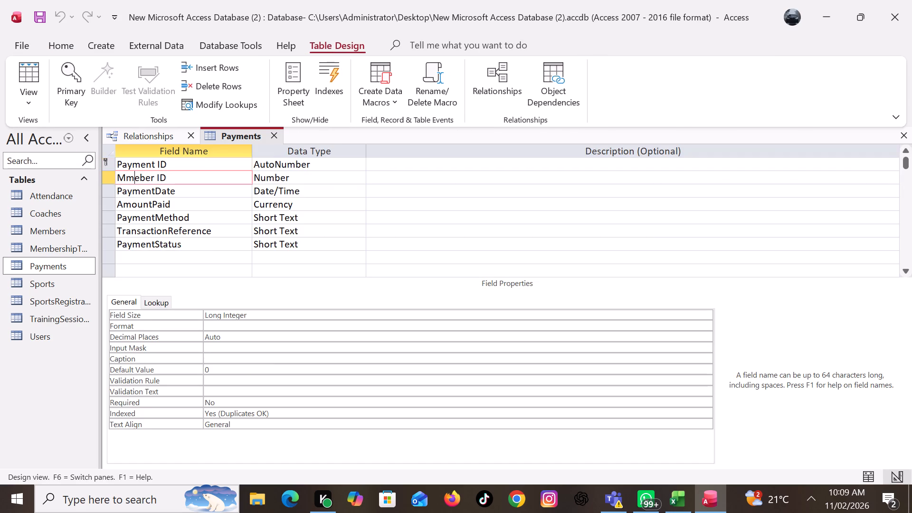
key("BackSpace")
left_click(128, 178)
key("Right")
key("m")
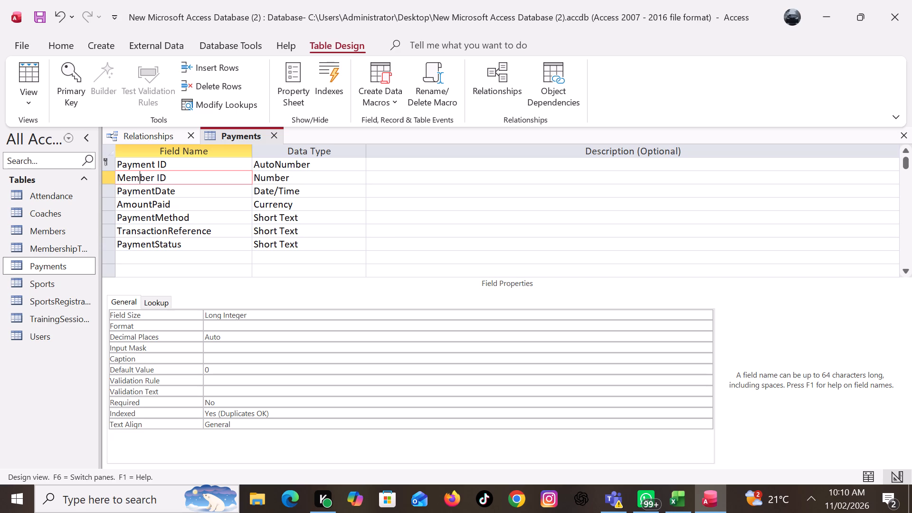
left_click(160, 178)
double_click(135, 180)
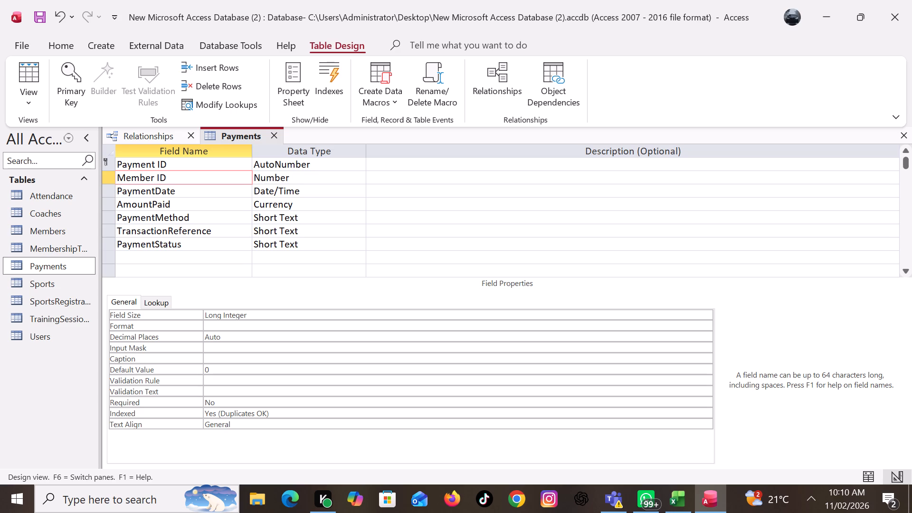
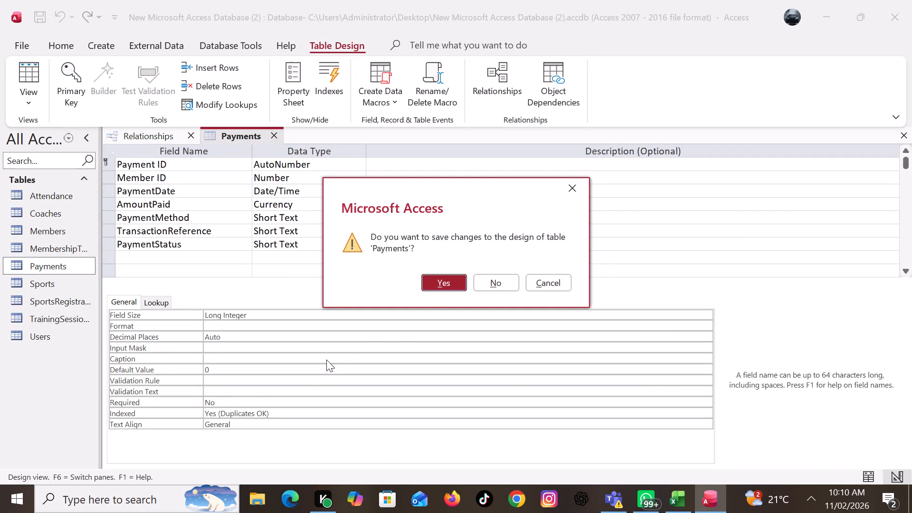
Save the design changes to the Payments table.
left_click(445, 283)
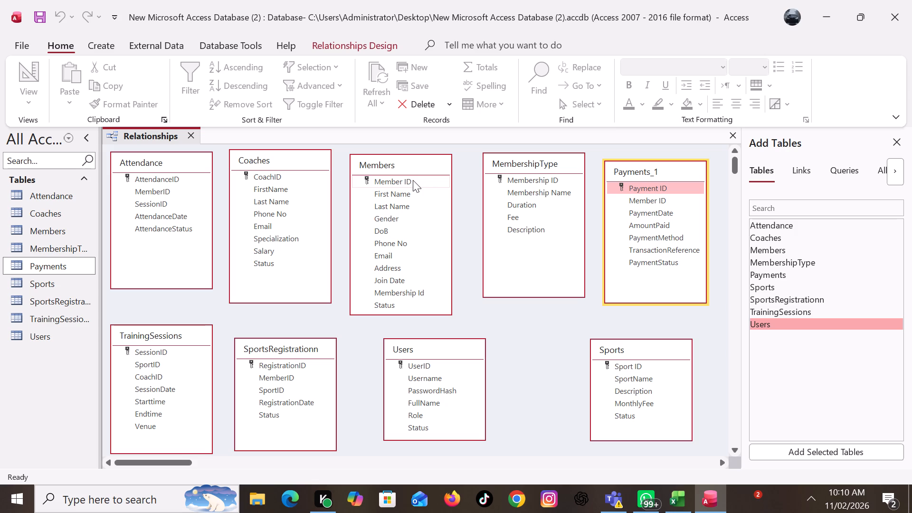
Relate Member ID in Members to Member ID in Payments_1 one-to-many, enforcing referential integrity with cascade update and cascade delete.
left_click_drag(413, 180, 588, 166)
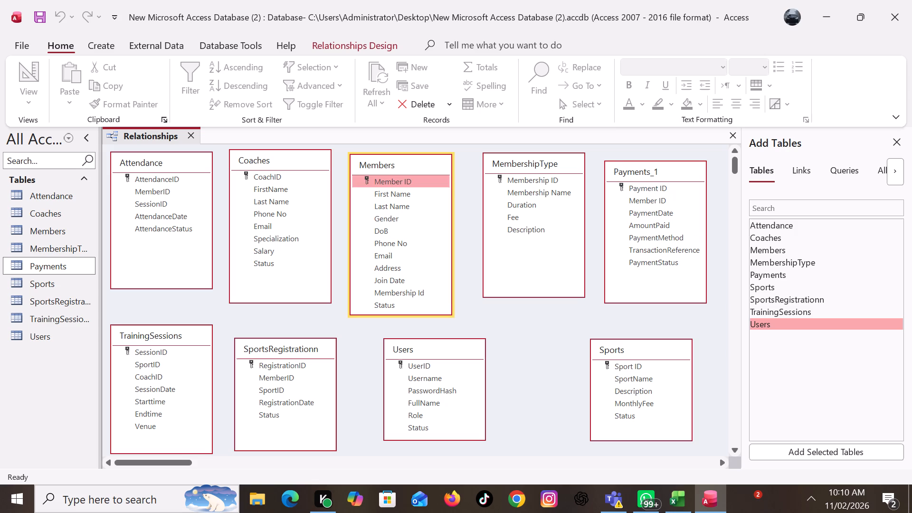
left_click_drag(588, 166, 646, 200)
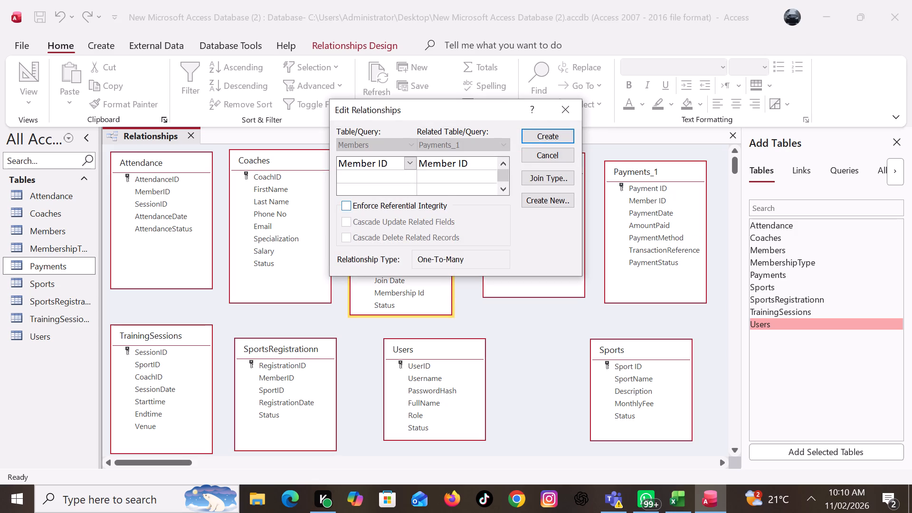
left_click(345, 207)
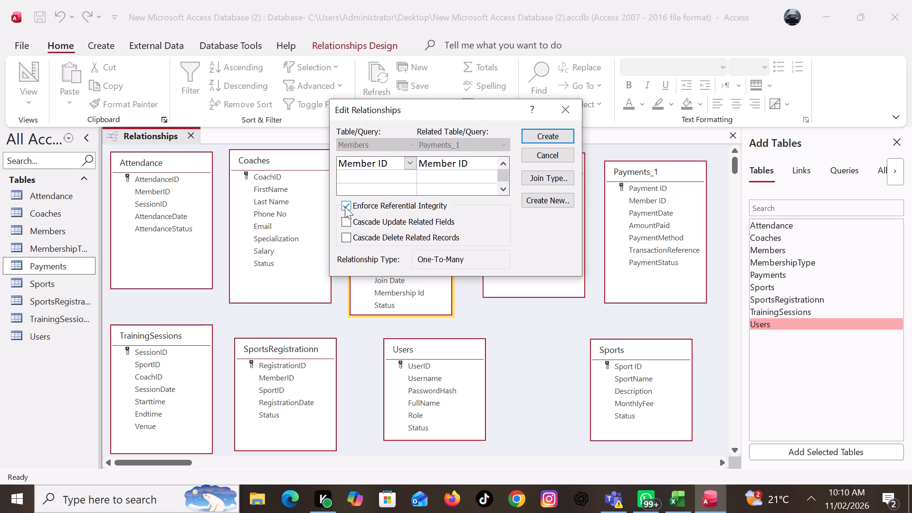
left_click(346, 219)
left_click(346, 239)
left_click(532, 138)
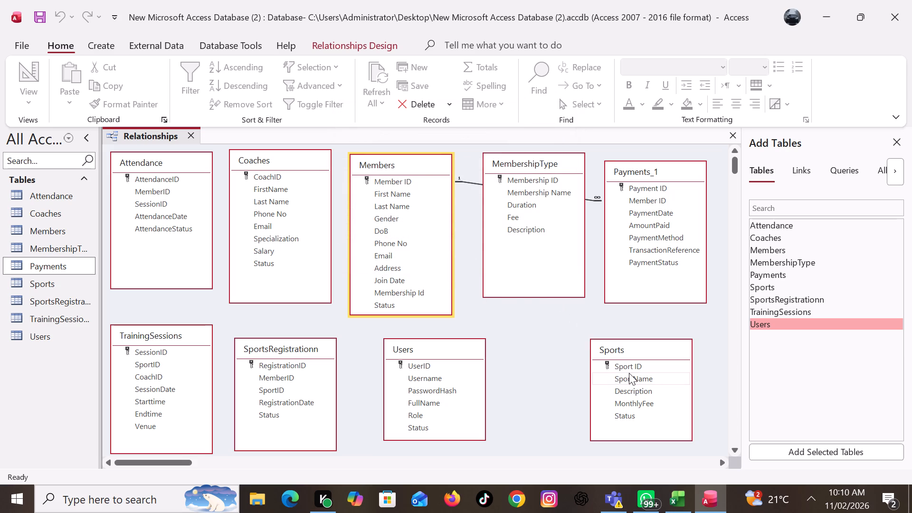
Relate Sport ID in Sports to SportID in SportsRegistrationn one-to-many, enforcing referential integrity with cascade update and cascade delete.
left_click_drag(614, 366, 465, 384)
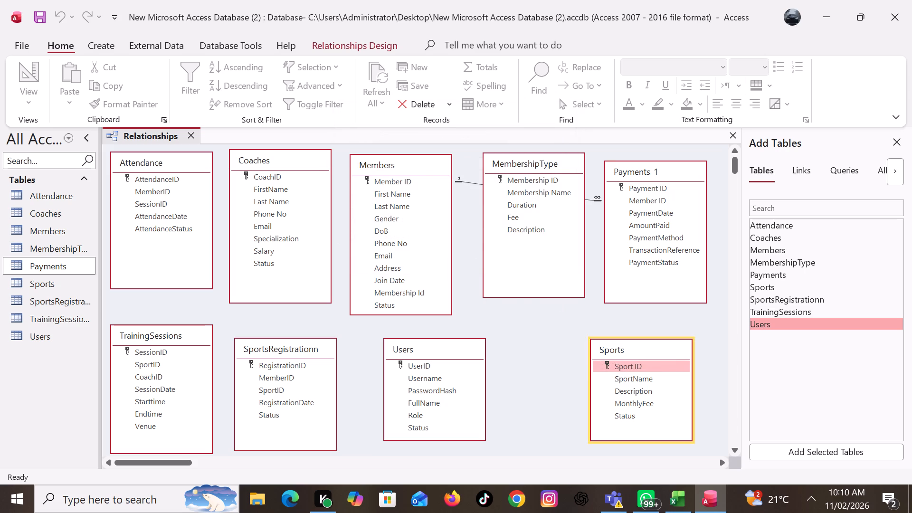
left_click_drag(465, 384, 280, 392)
left_click_drag(280, 392, 279, 388)
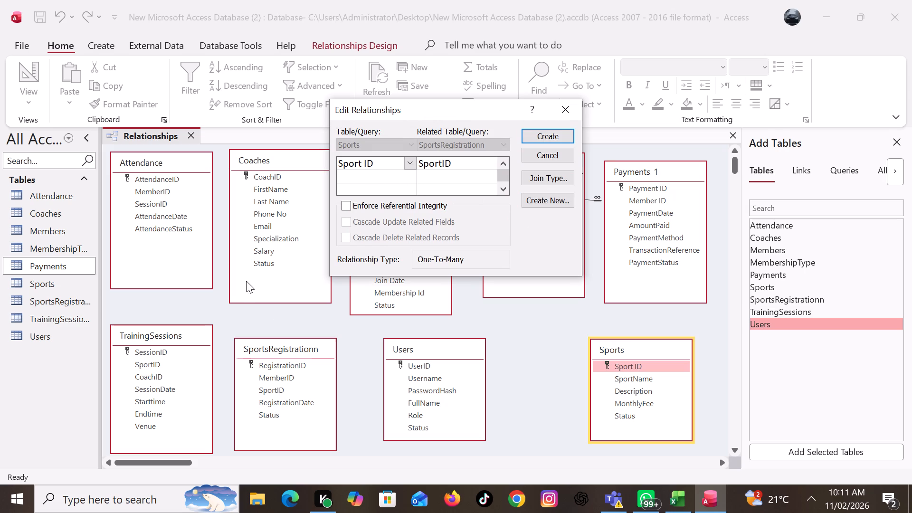
left_click(342, 205)
left_click(348, 223)
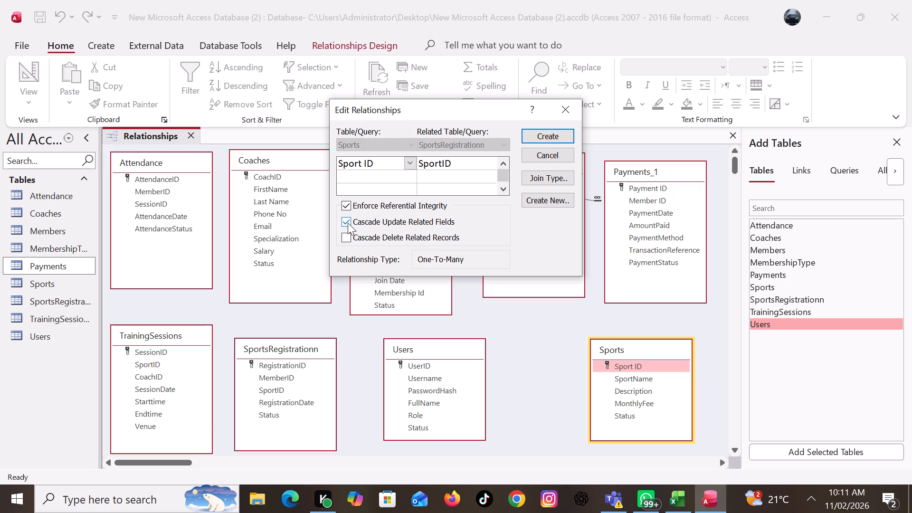
left_click(344, 237)
left_click(529, 136)
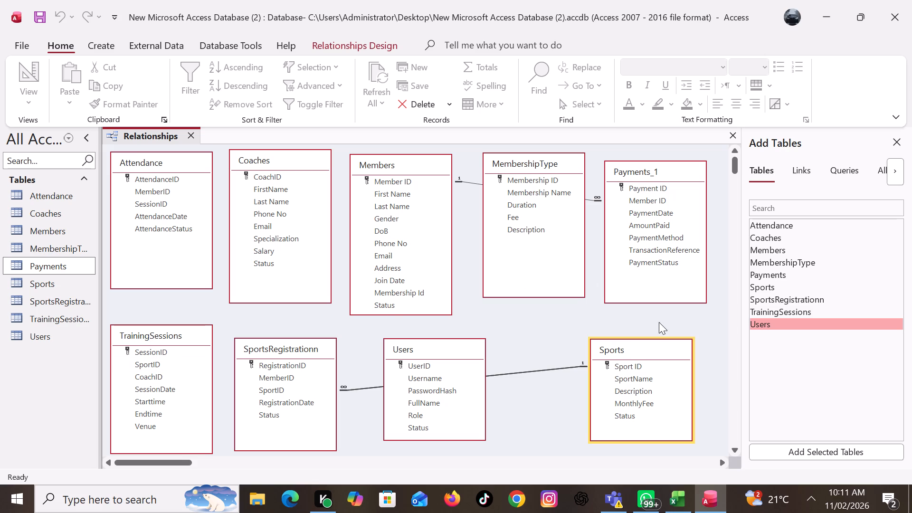
Relate Sport ID in Sports to SportID in TrainingSessions one-to-many, enforcing referential integrity with cascade update and cascade delete.
left_click_drag(621, 364, 448, 368)
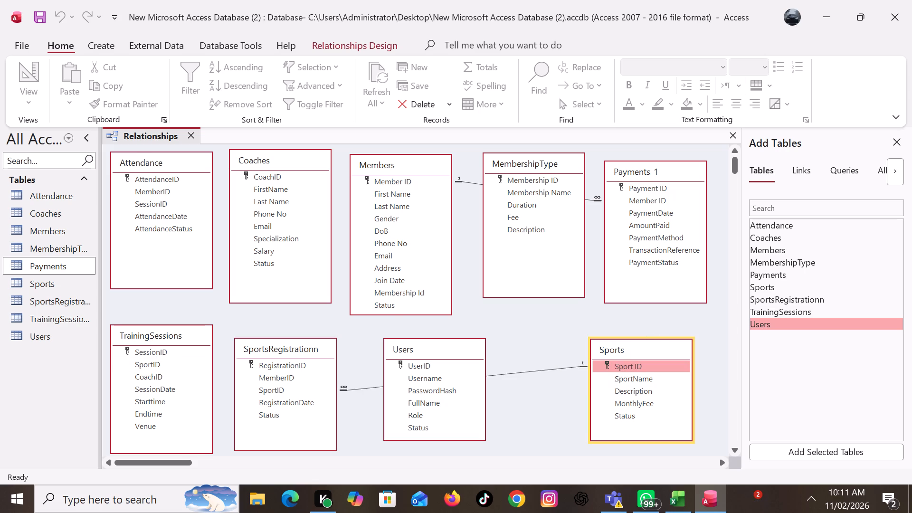
left_click_drag(448, 368, 358, 455)
left_click_drag(358, 455, 201, 368)
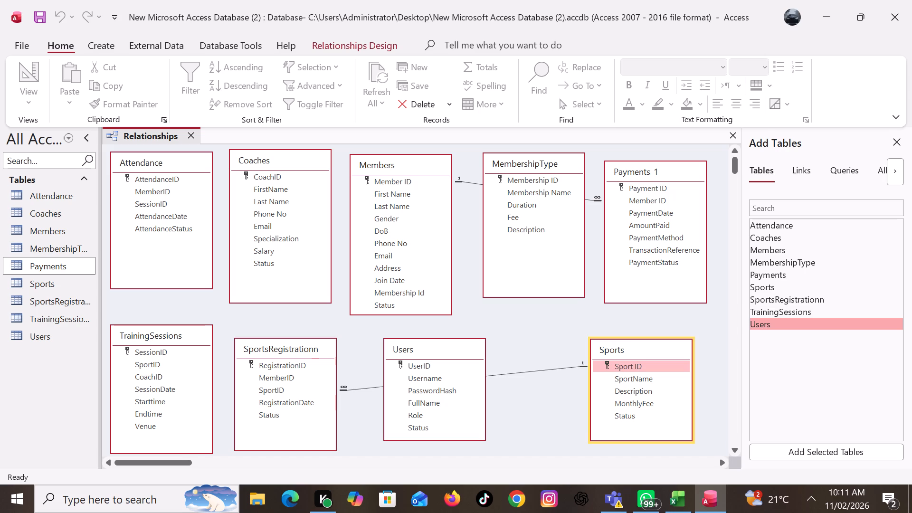
left_click_drag(201, 368, 170, 365)
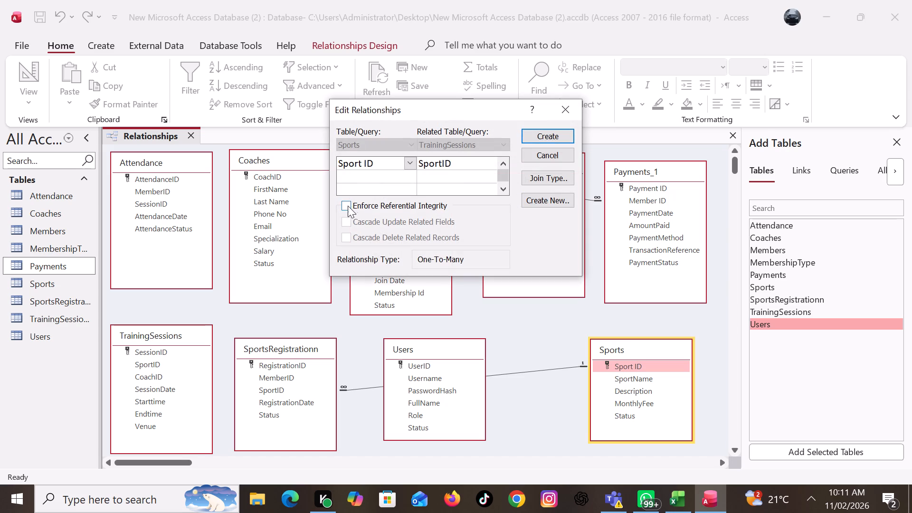
left_click(342, 204)
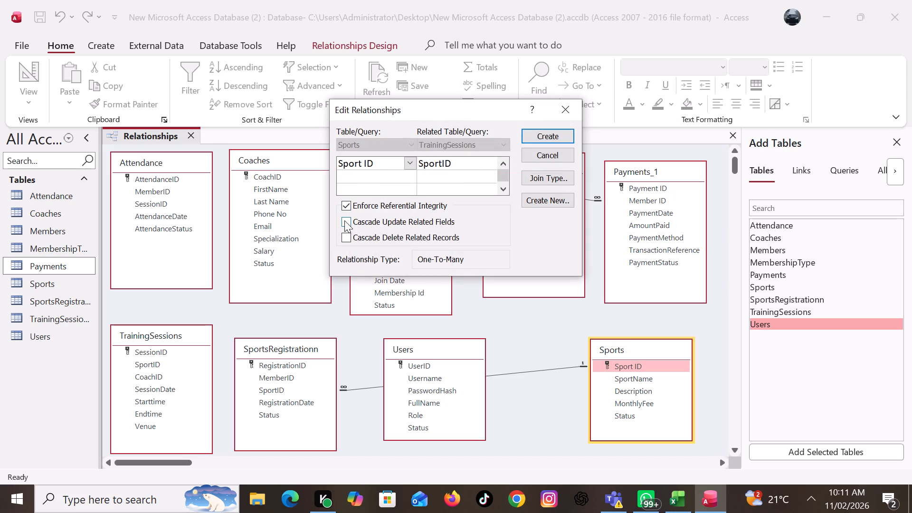
left_click(344, 220)
left_click(343, 233)
left_click(546, 137)
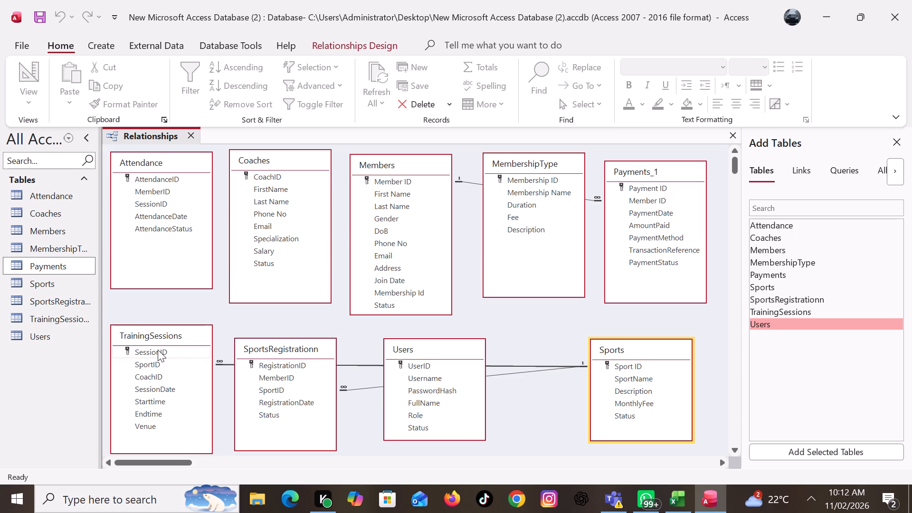
Relate SessionID in TrainingSessions to SessionID in Attendance one-to-many, enforcing referential integrity with cascade update and cascade delete.
left_click_drag(158, 350, 166, 172)
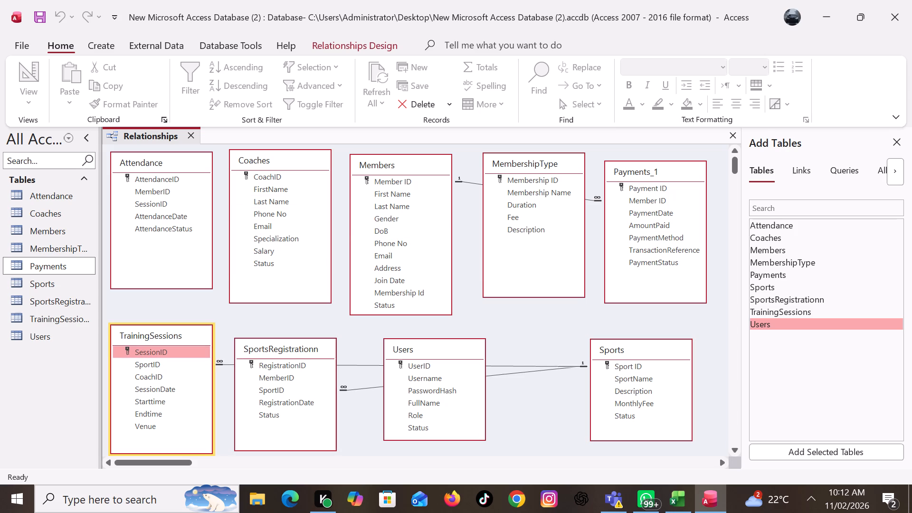
left_click_drag(166, 172, 152, 201)
left_click_drag(152, 201, 151, 201)
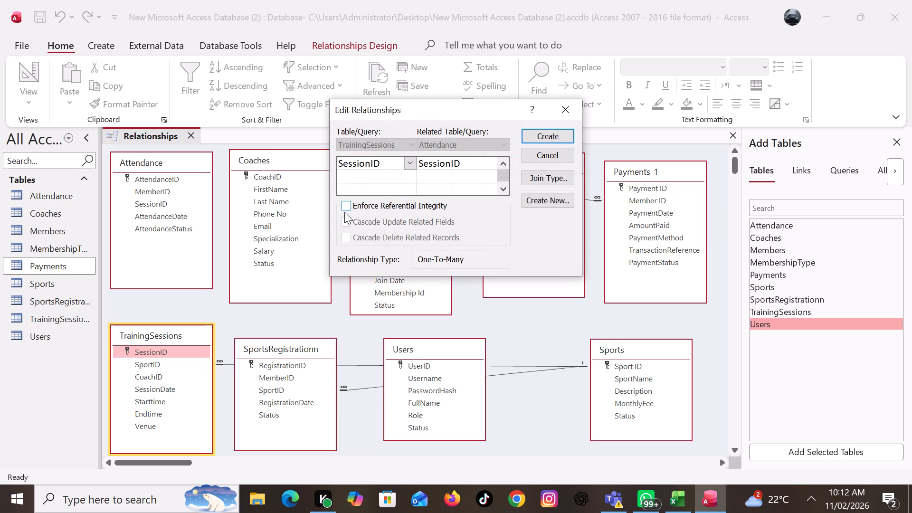
left_click(348, 206)
left_click(344, 222)
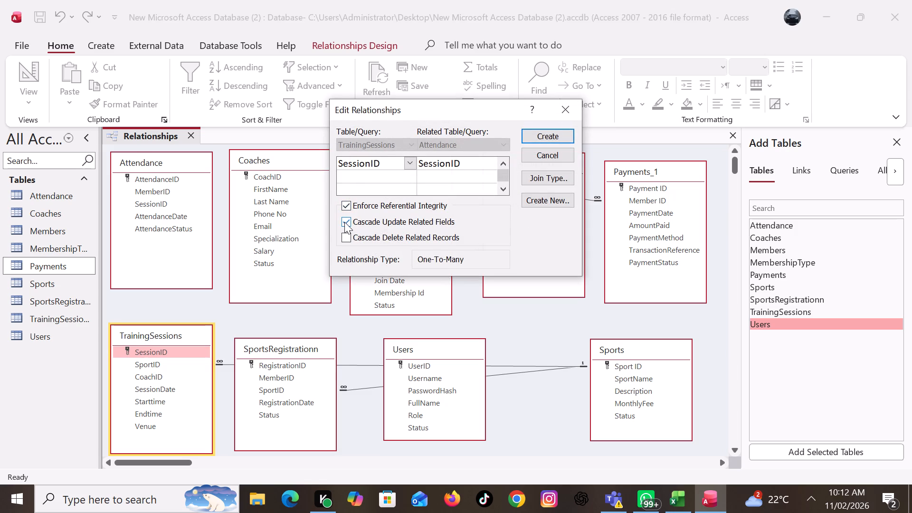
left_click(345, 236)
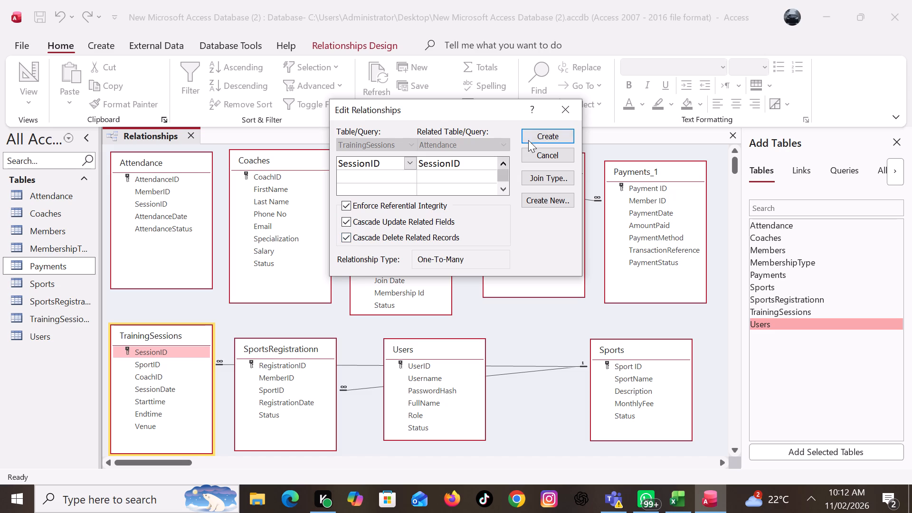
left_click(531, 137)
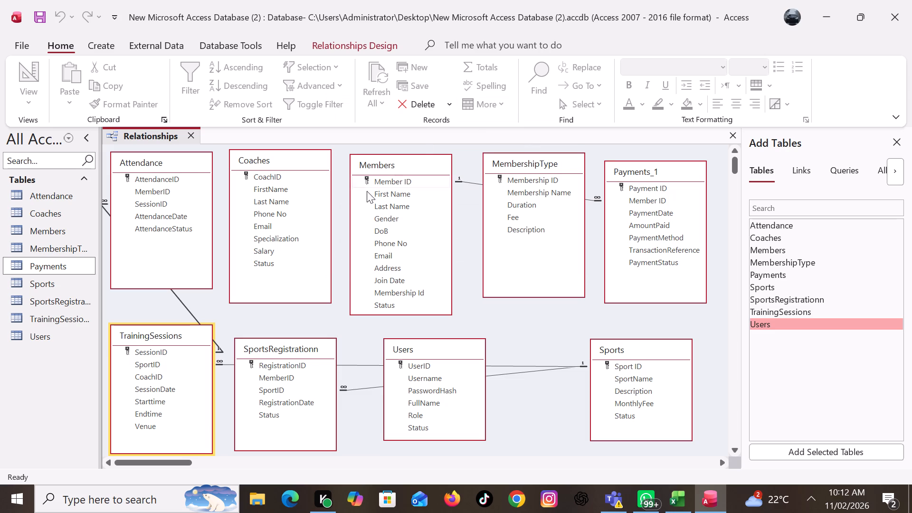
Relate CoachID in Coaches to CoachID in TrainingSessions one-to-many, enforcing referential integrity with cascade update and cascade delete.
left_click_drag(273, 176, 158, 408)
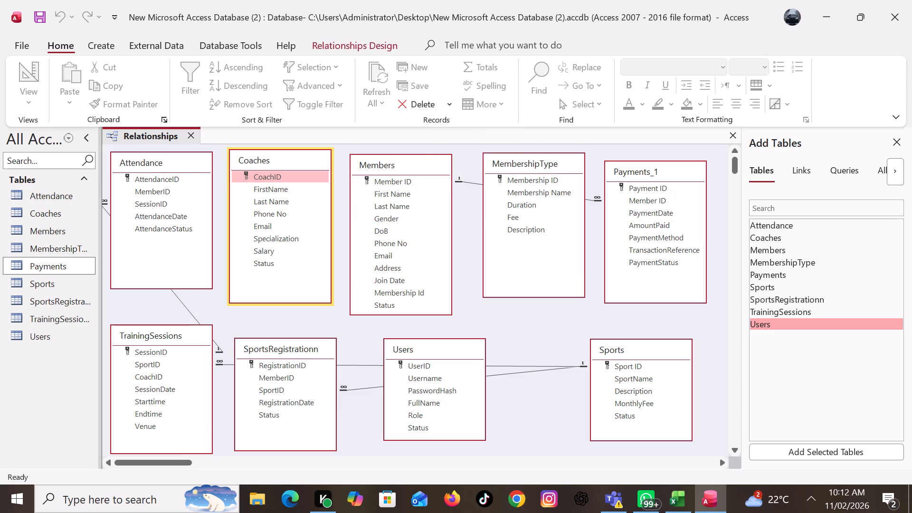
left_click_drag(158, 408, 155, 379)
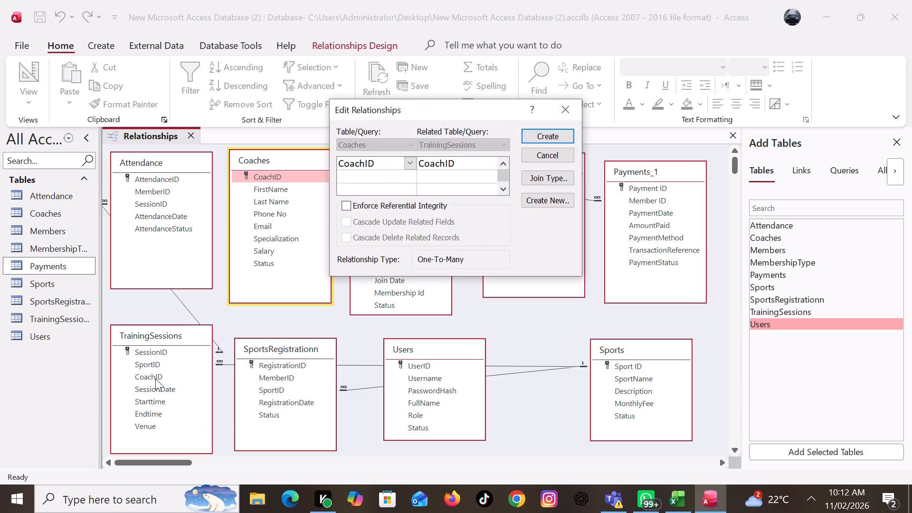
left_click(349, 206)
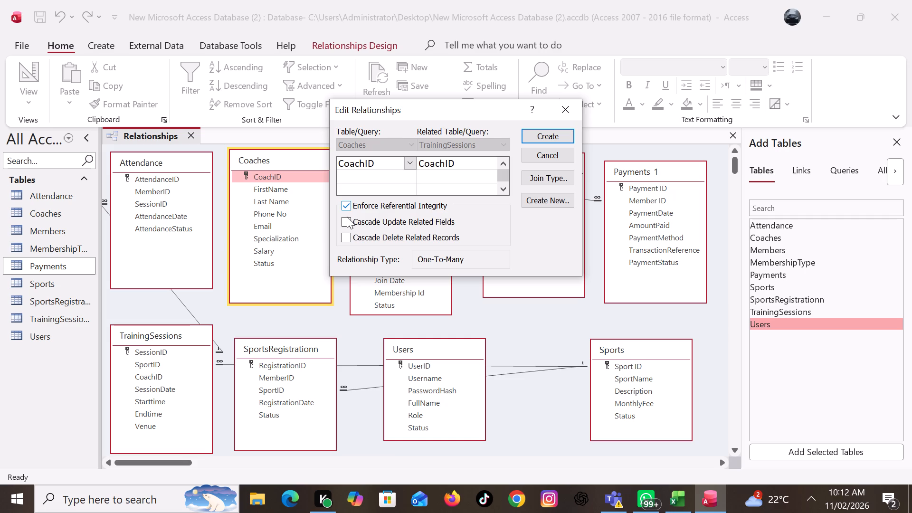
left_click(347, 218)
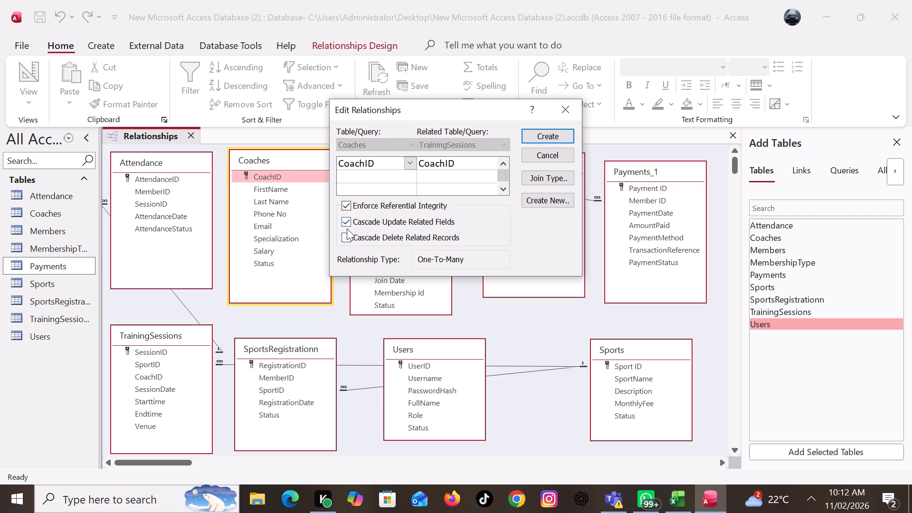
left_click(347, 234)
left_click(534, 141)
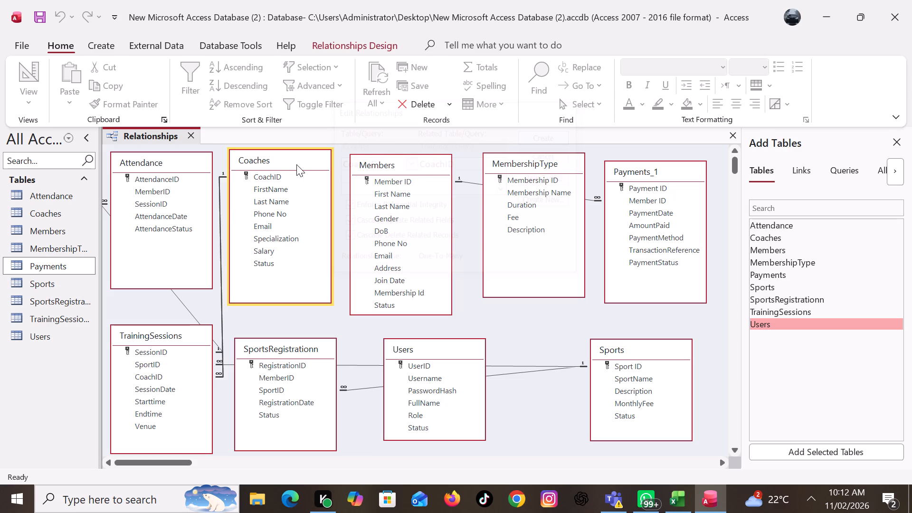
Shift the Coaches box slightly away from Attendance and the Members box slightly toward MembershipType in the relationship diagram.
left_click_drag(292, 162, 309, 156)
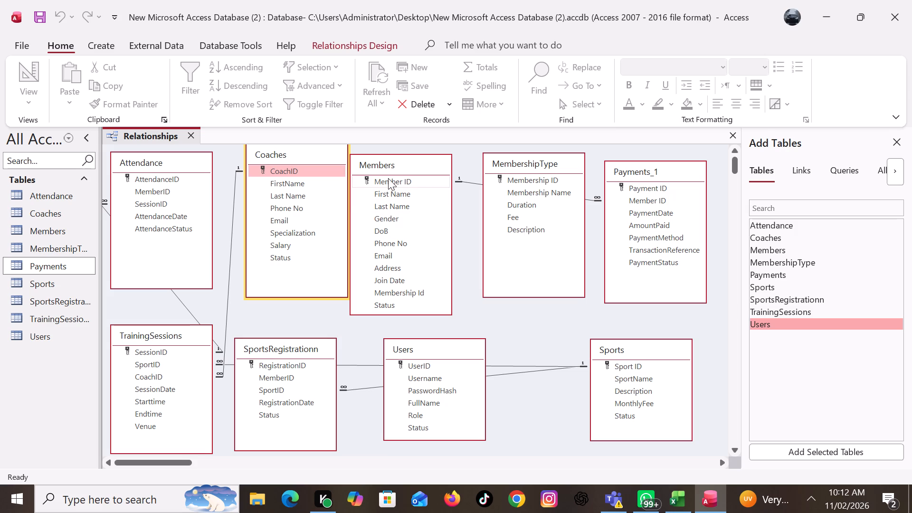
left_click_drag(385, 161, 403, 160)
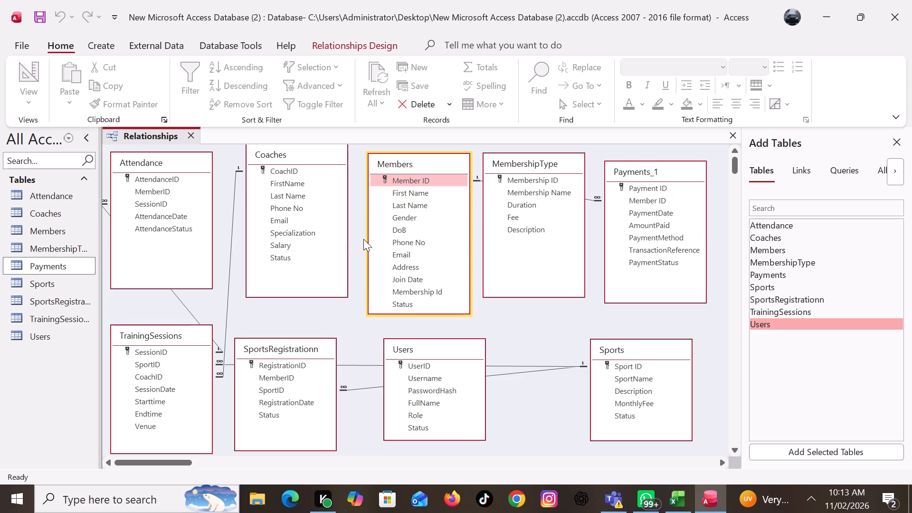
Rename the Membership Id field in the Members table design as Membership ID and close the table.
double_click(57, 233)
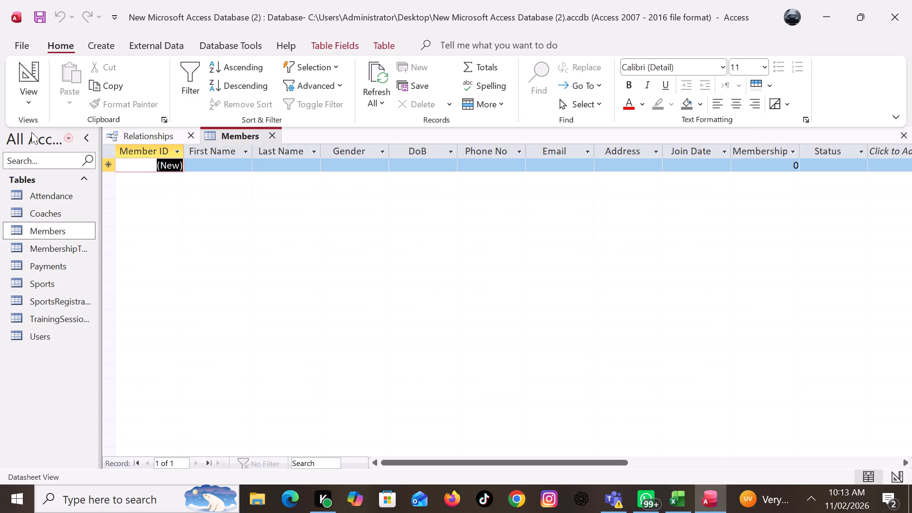
left_click(32, 101)
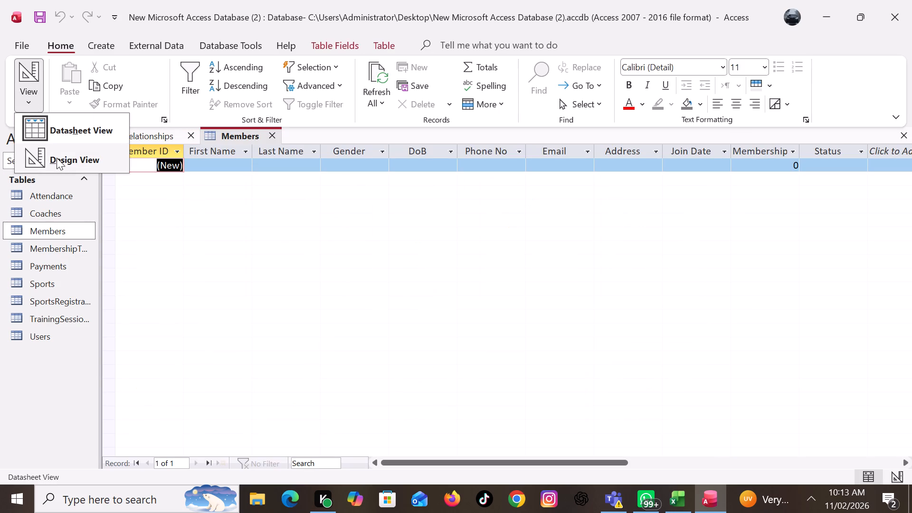
left_click(57, 158)
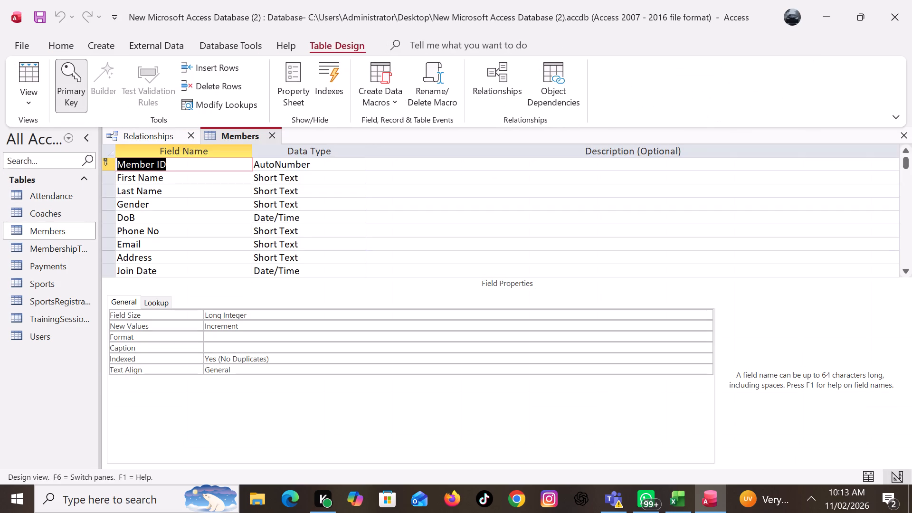
scroll(163, 238, "down", 2)
left_click_drag(908, 163, 910, 190)
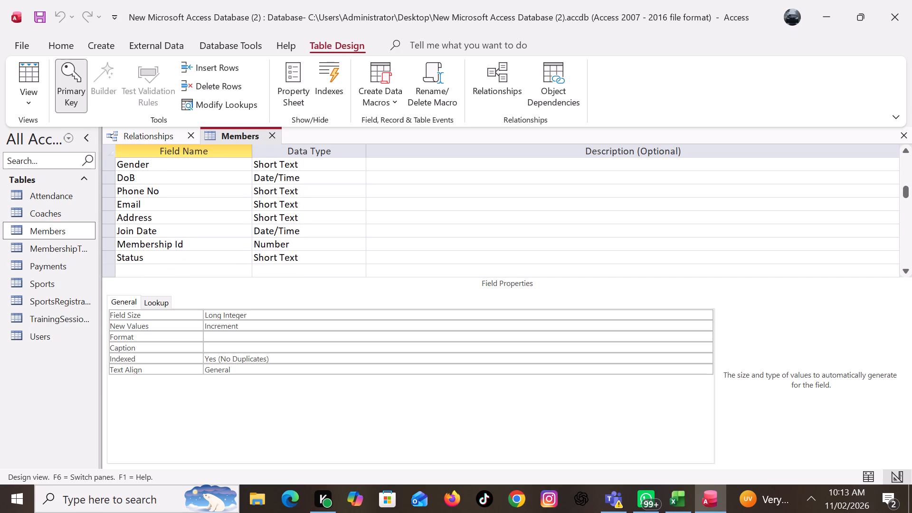
left_click(177, 243)
key("BackSpace")
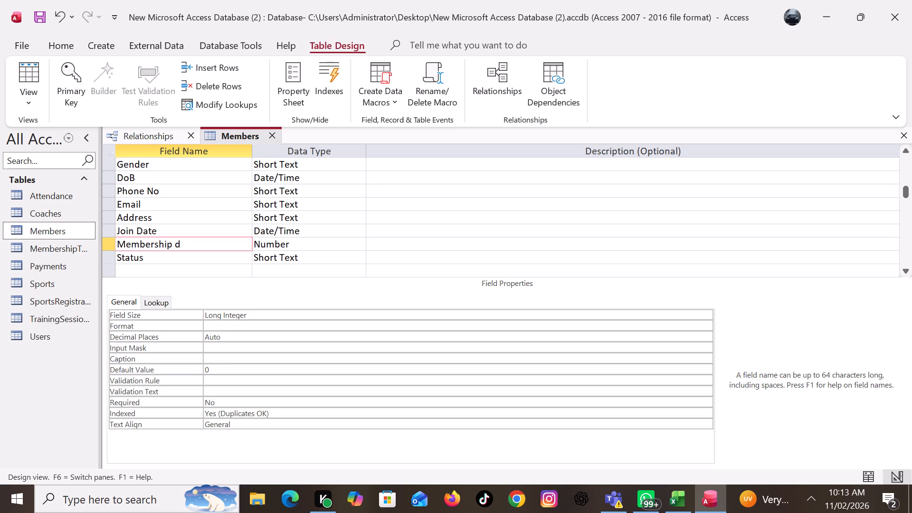
key("Right")
key("BackSpace")
type("ID")
left_click(906, 133)
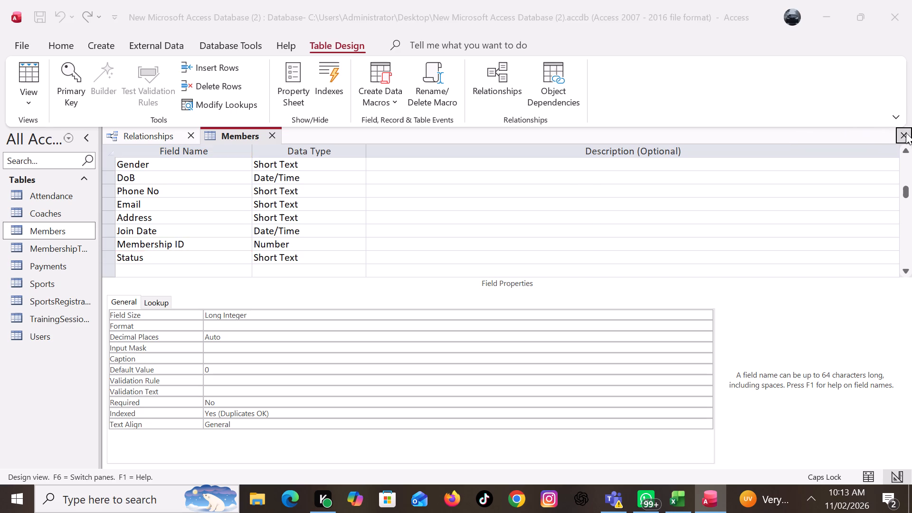
left_click(444, 284)
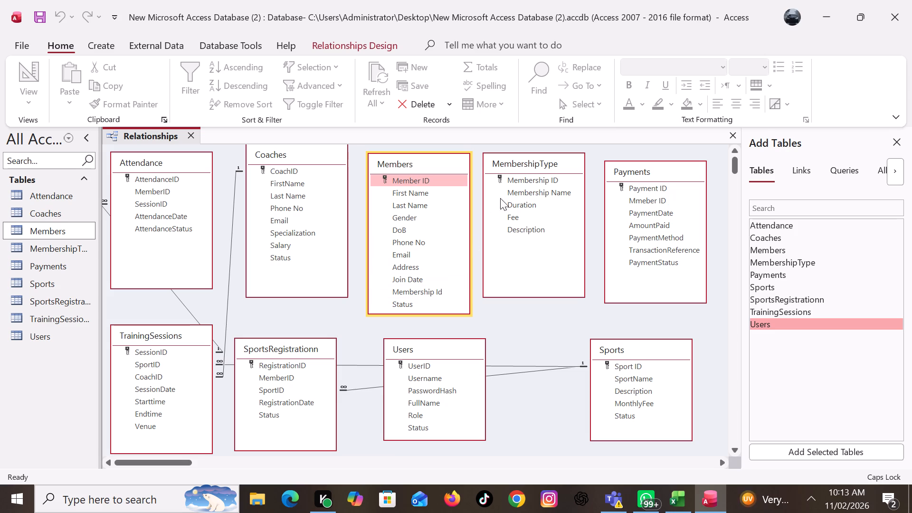
Relate Membership ID in MembershipType to Membership Id in Members one-to-many, enforcing referential integrity with cascade update and cascade delete.
left_click_drag(515, 177, 432, 269)
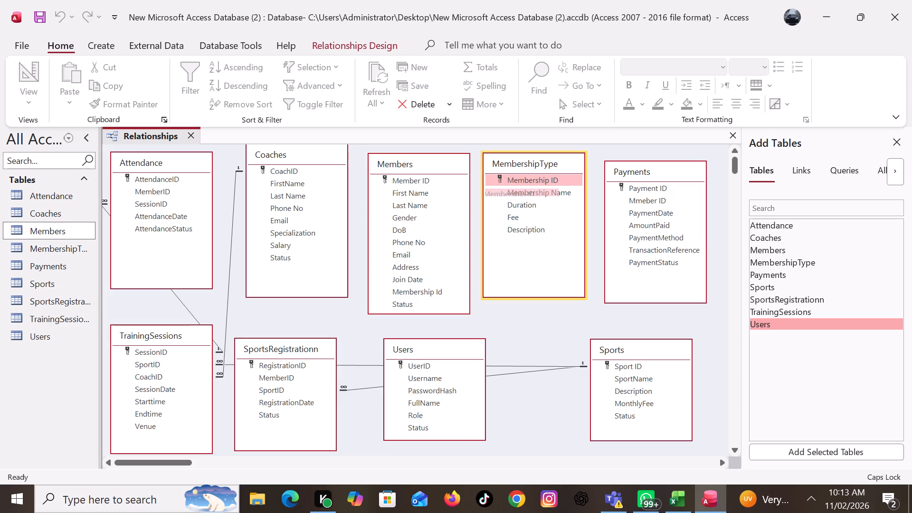
left_click_drag(432, 269, 418, 292)
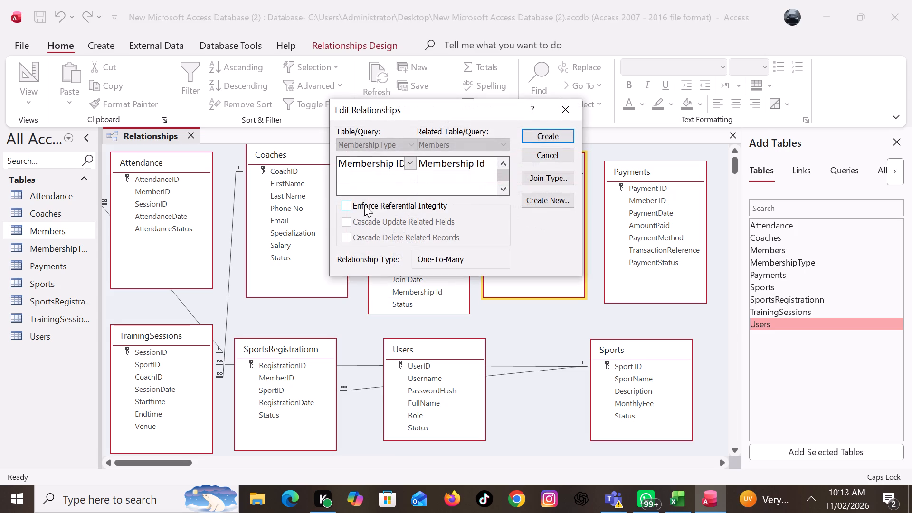
left_click(344, 206)
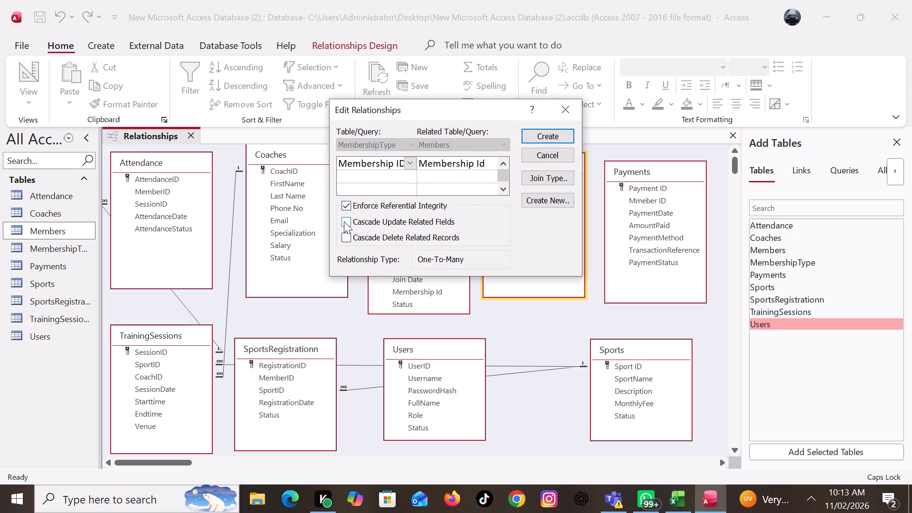
left_click(344, 221)
left_click(349, 236)
left_click(545, 134)
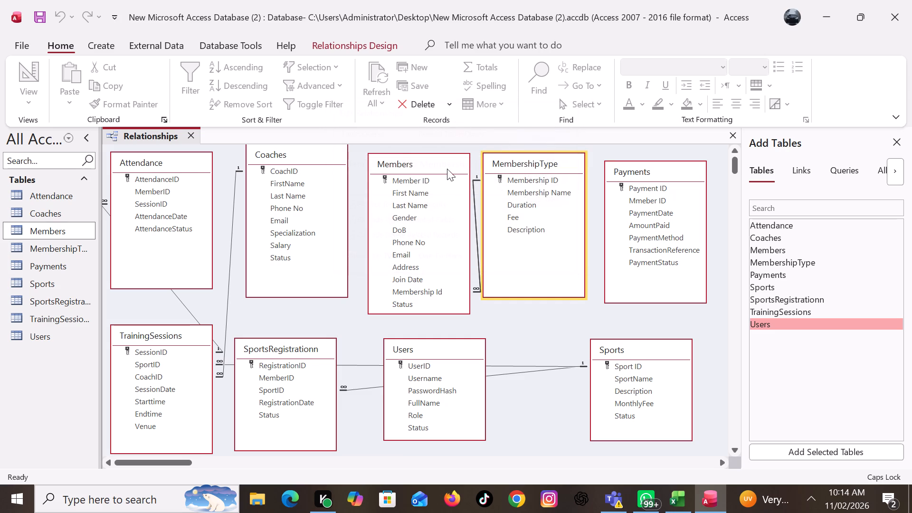
Position the Members box between Coaches and MembershipType, and move the Users box down clear of the Sports relationship lines.
left_click_drag(446, 169, 423, 166)
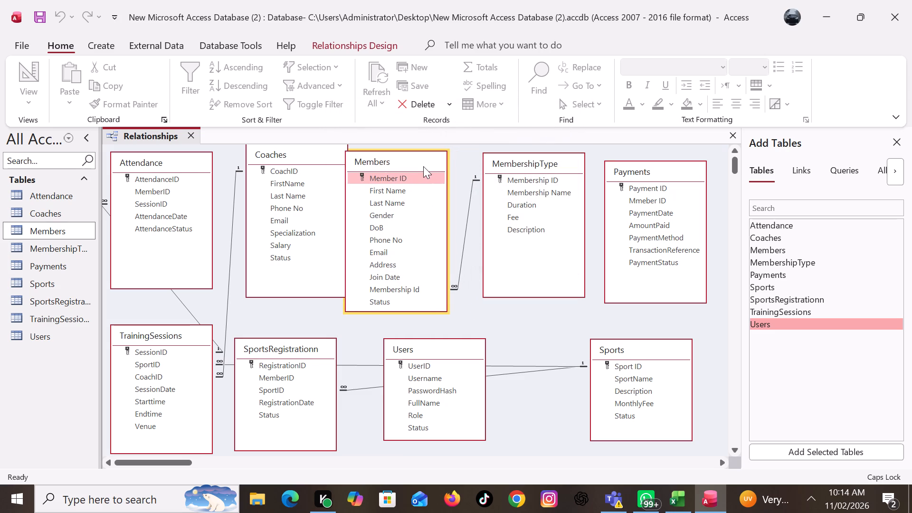
left_click_drag(423, 166, 440, 162)
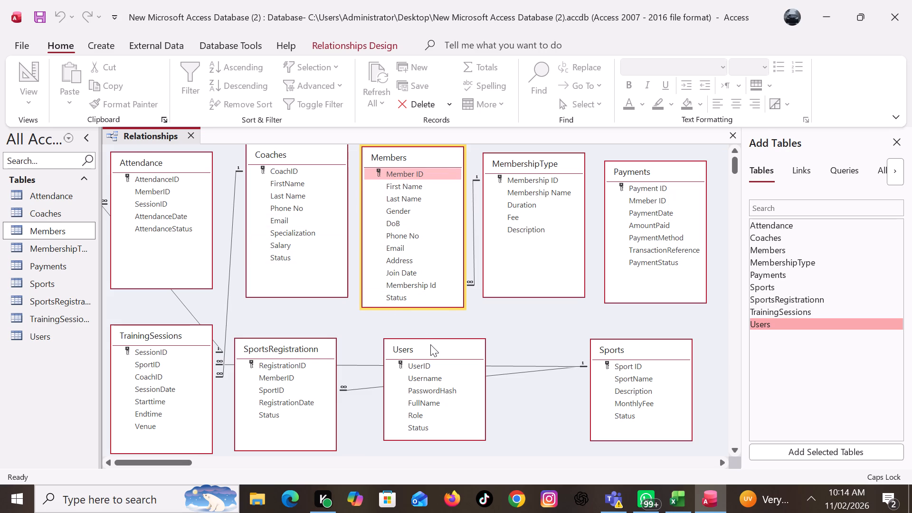
left_click_drag(430, 344, 434, 432)
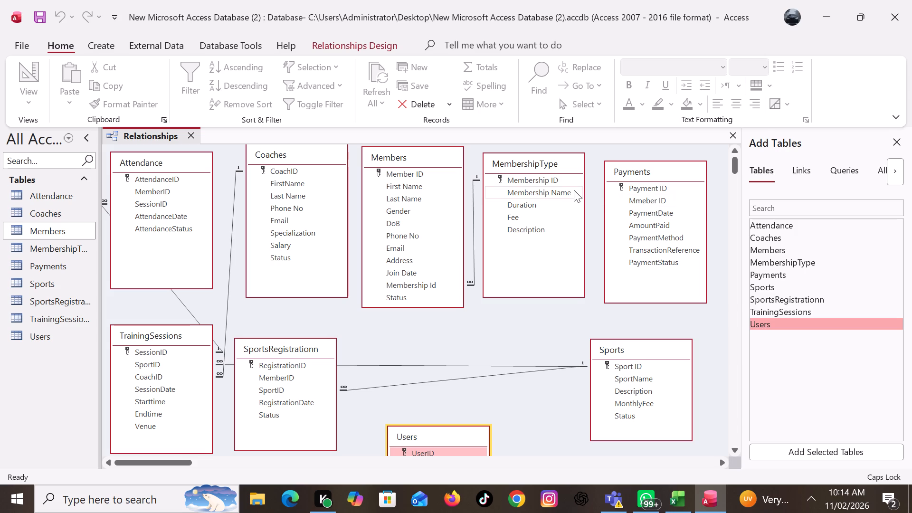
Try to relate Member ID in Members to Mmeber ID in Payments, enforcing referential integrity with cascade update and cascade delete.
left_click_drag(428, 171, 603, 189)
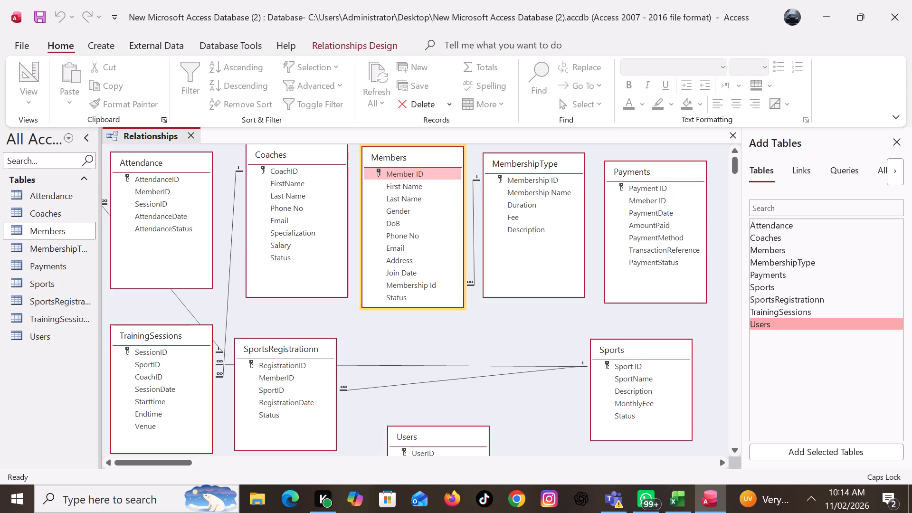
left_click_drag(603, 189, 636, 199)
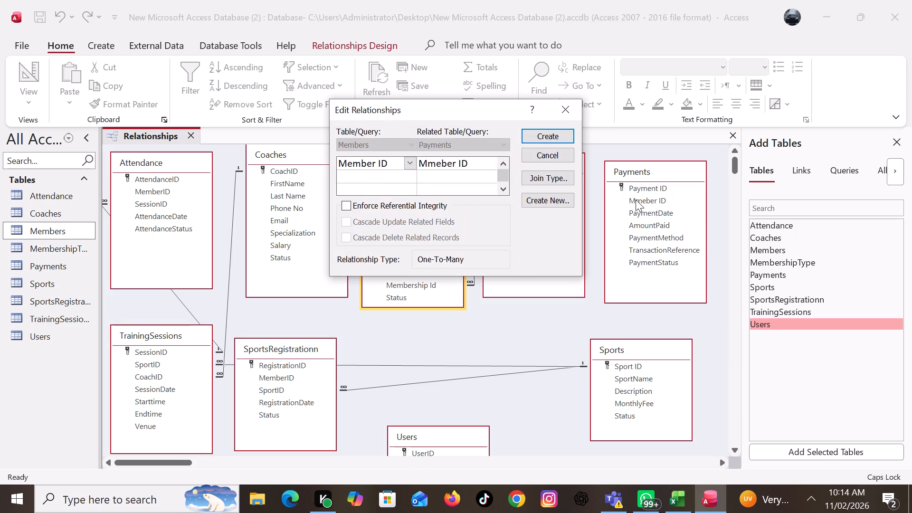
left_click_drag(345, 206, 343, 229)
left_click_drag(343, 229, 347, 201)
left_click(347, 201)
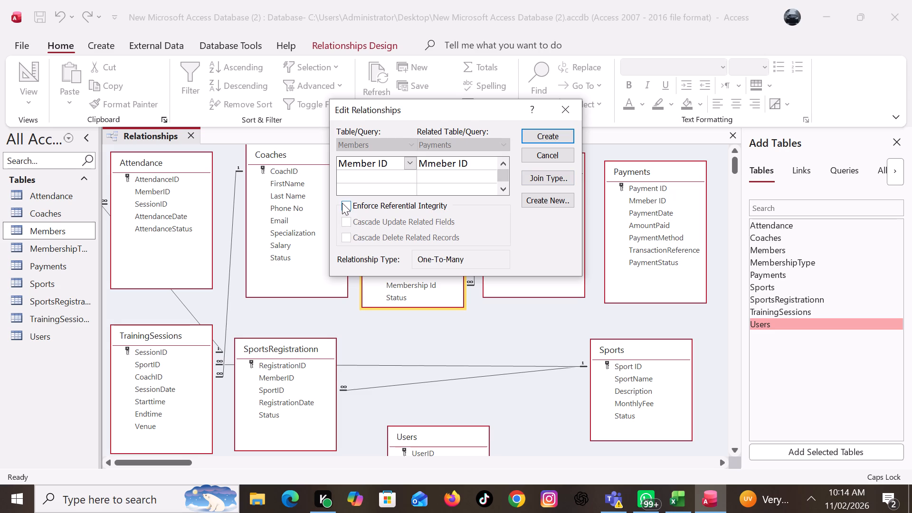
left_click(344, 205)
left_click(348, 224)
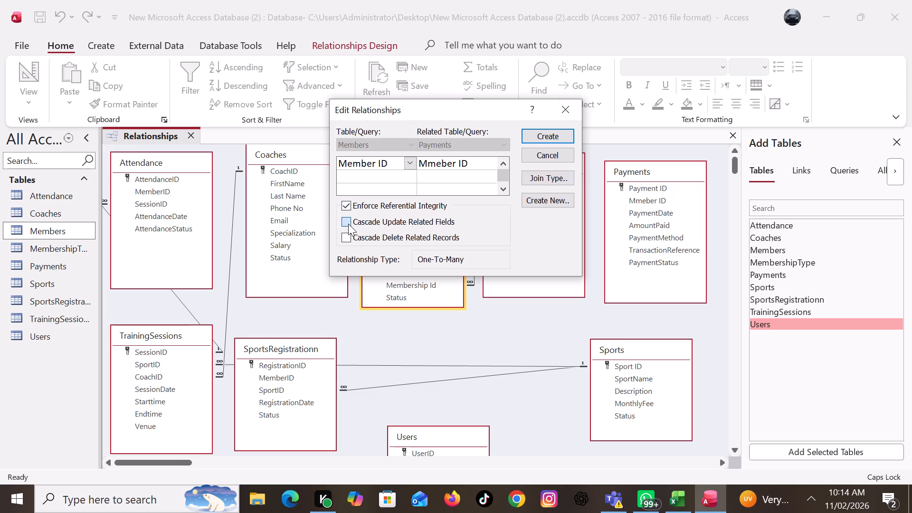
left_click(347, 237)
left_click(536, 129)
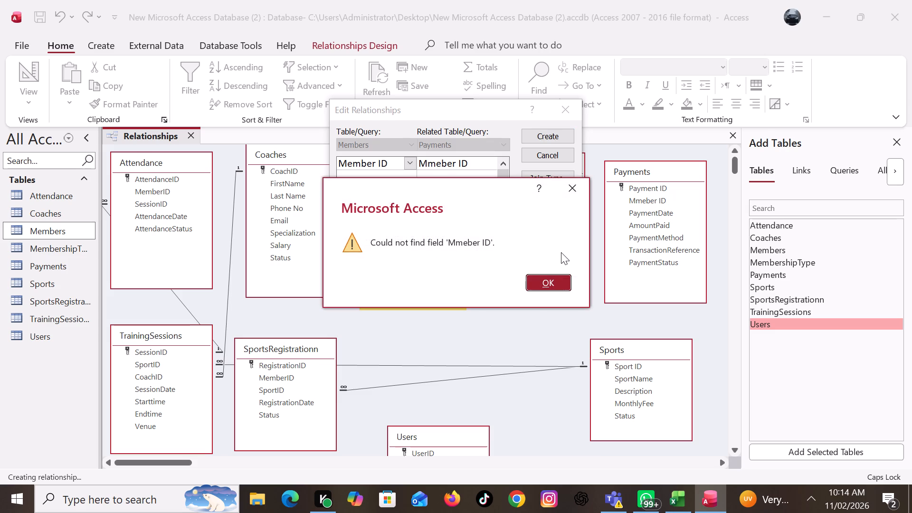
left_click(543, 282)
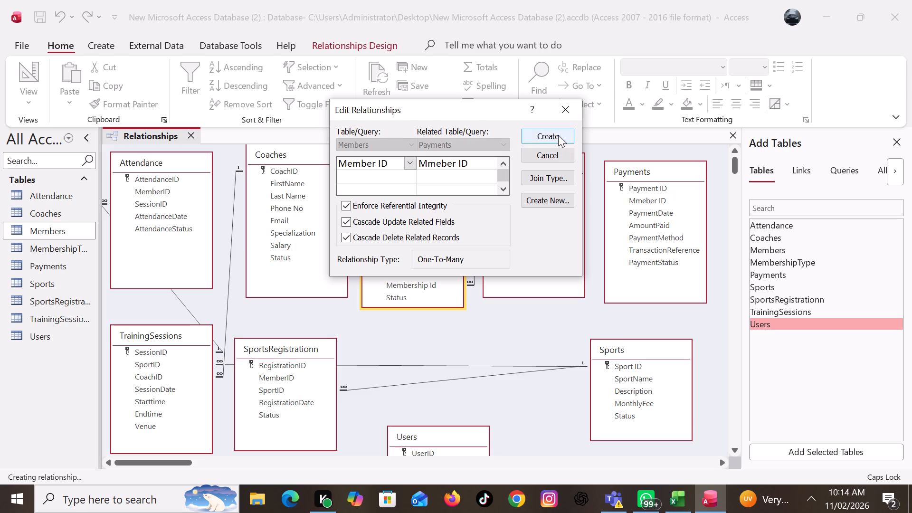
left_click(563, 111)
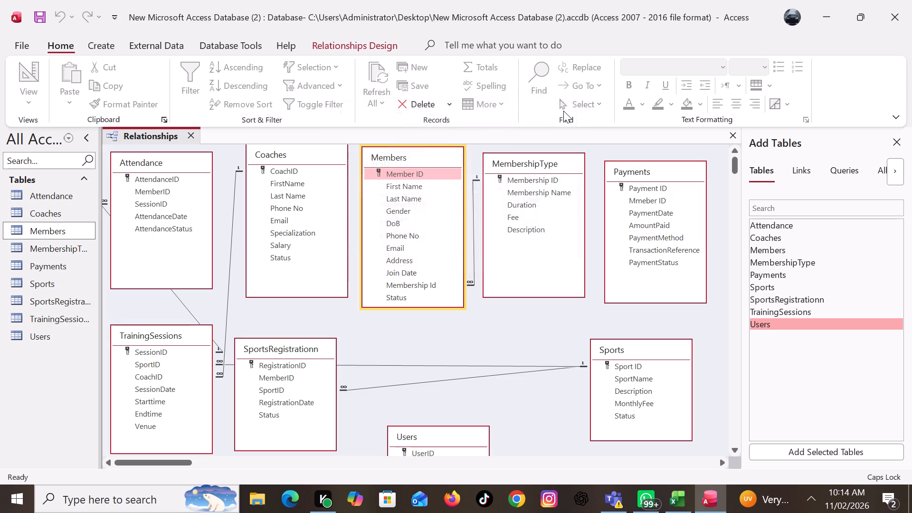
Move the Payments box with the Mmeber ID field off Payments_1 and down beside the Sports box.
left_click(623, 171)
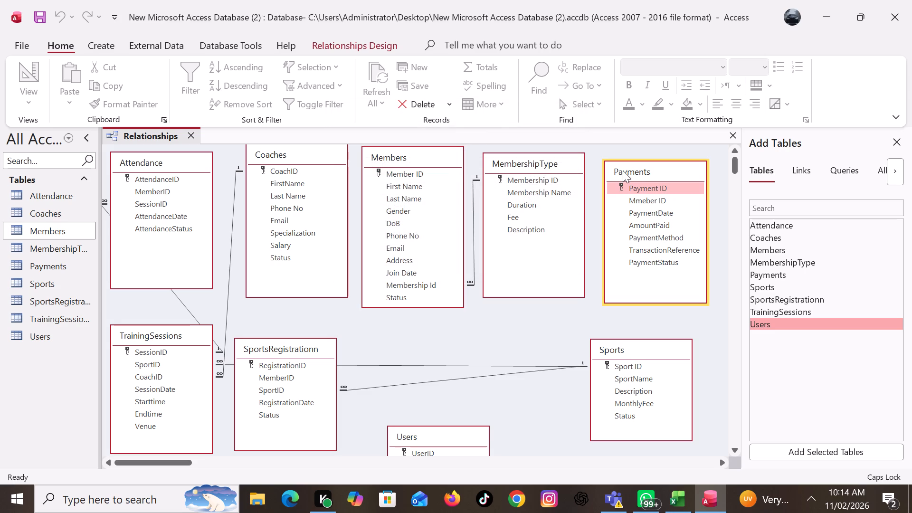
right_click(623, 171)
left_click(633, 149)
left_click_drag(642, 169, 680, 273)
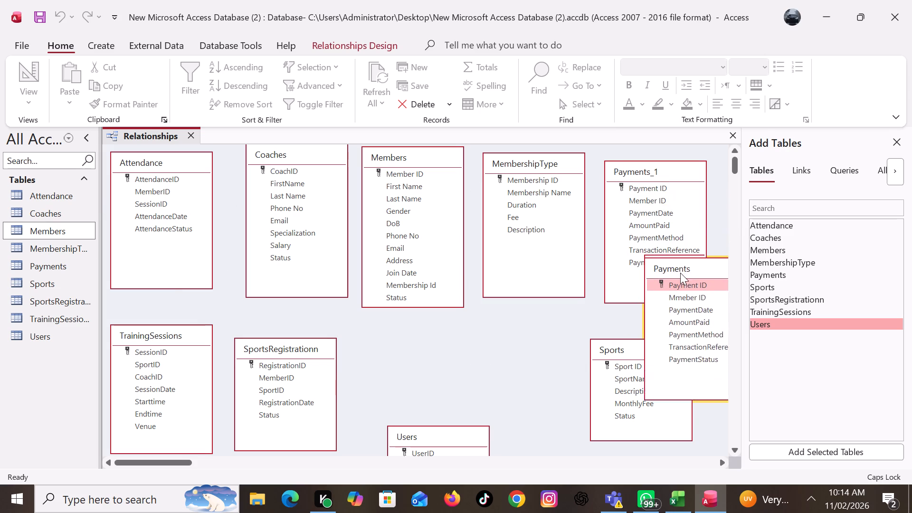
left_click_drag(680, 273, 621, 225)
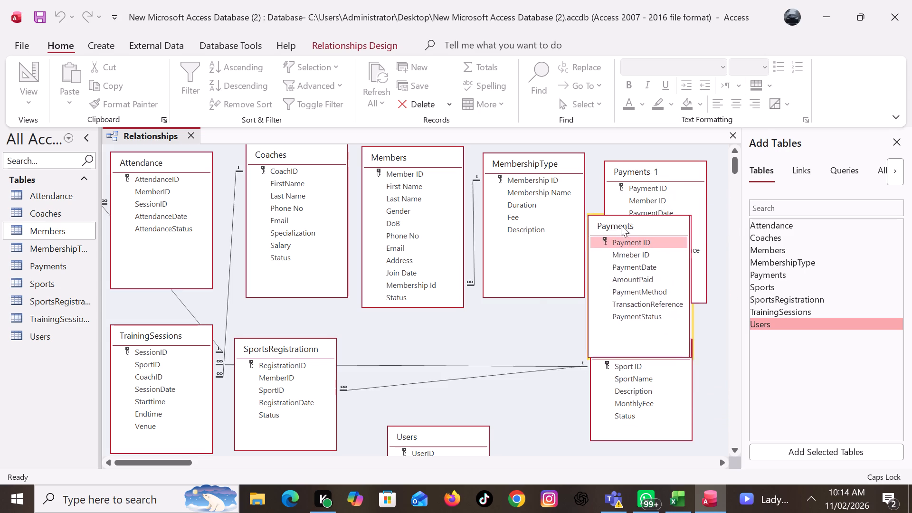
left_click_drag(621, 225, 567, 366)
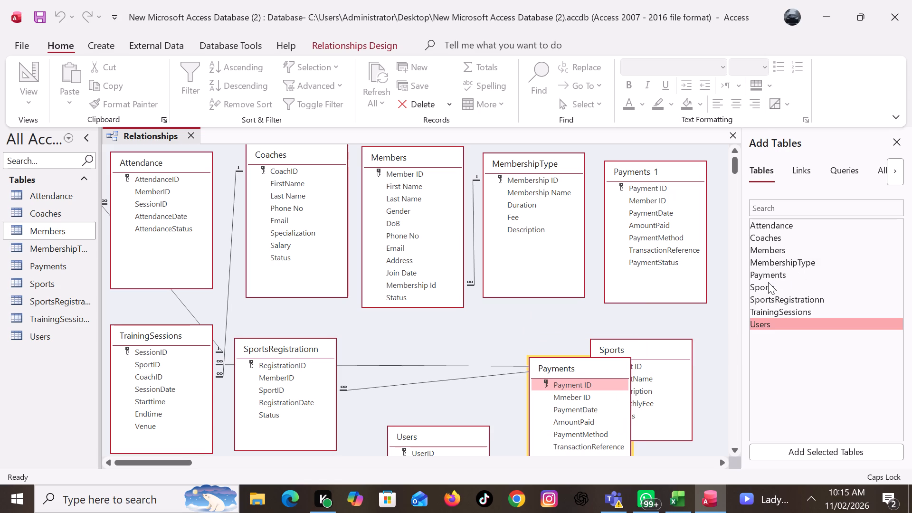
Add another copy of the Payments table to the relationship diagram, below MembershipType.
left_click_drag(766, 275, 544, 323)
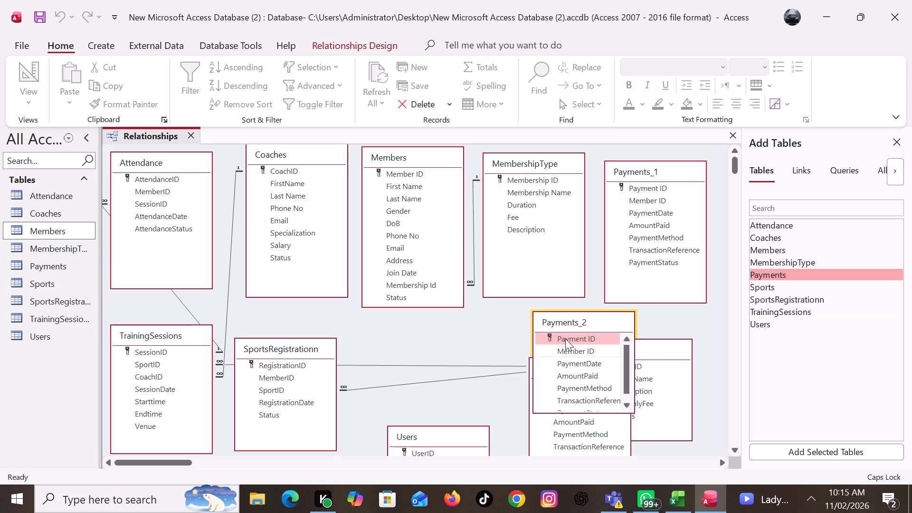
Relate Member ID in Members to Member ID in Payments_2, enforcing referential integrity with cascade update and cascade delete.
left_click_drag(413, 171, 461, 190)
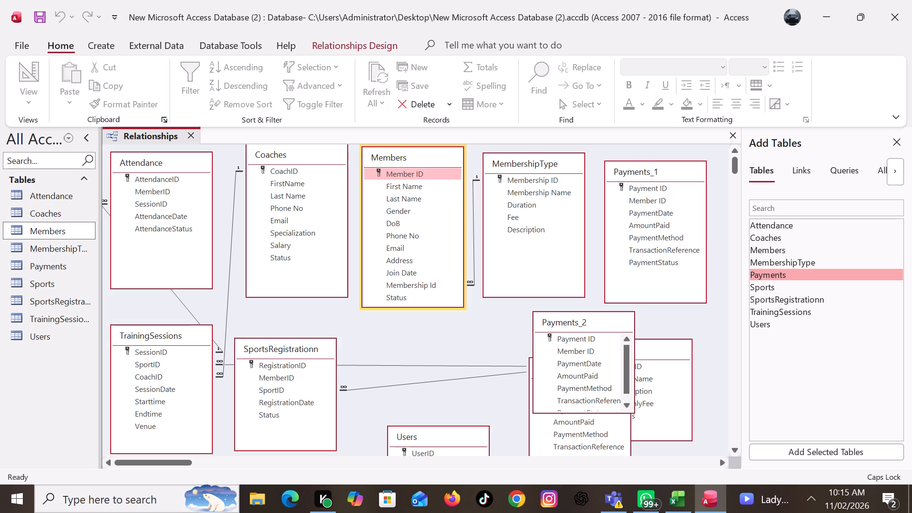
left_click_drag(461, 190, 581, 347)
left_click_drag(581, 347, 577, 349)
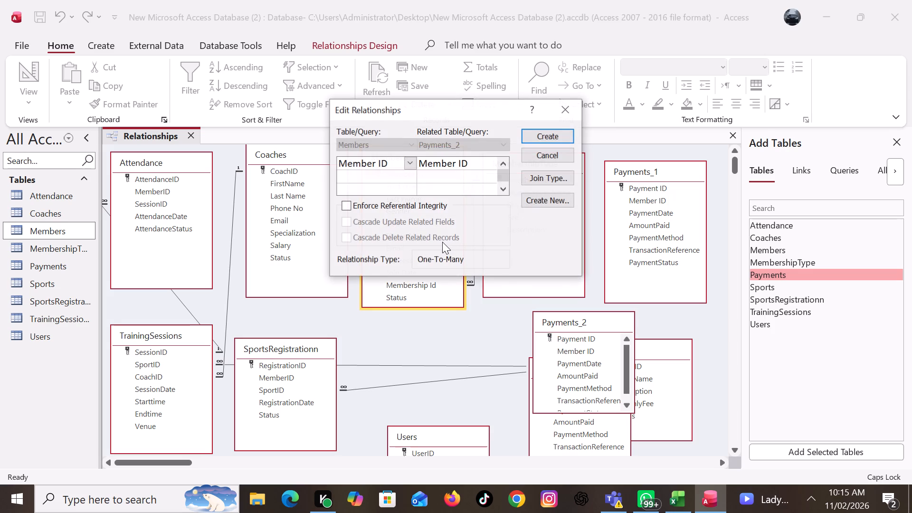
left_click(349, 207)
left_click(346, 221)
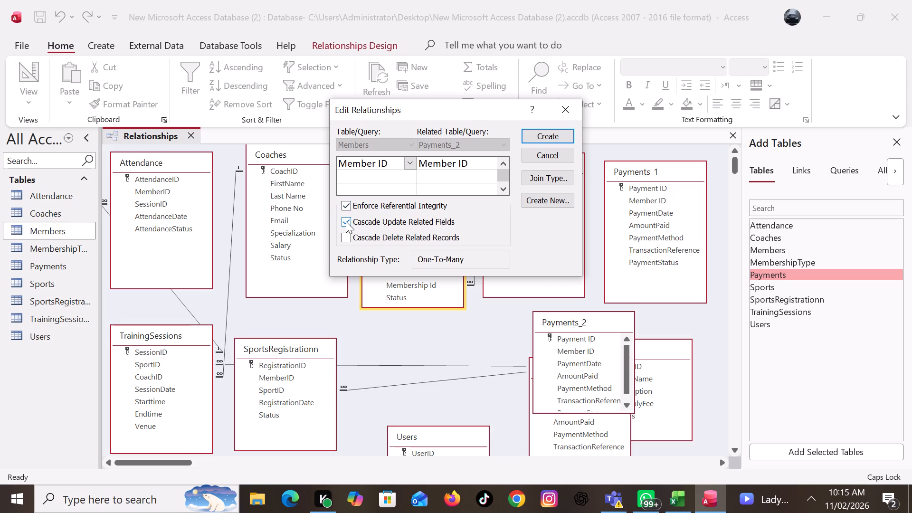
left_click(346, 237)
left_click(528, 136)
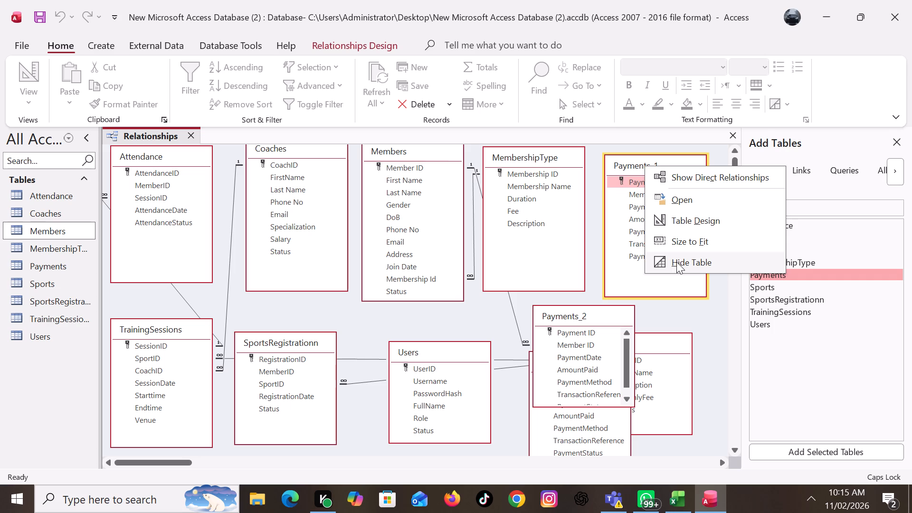
Hide the Payments_1 box from the diagram and move Payments_2 into its place beside MembershipType.
left_click(676, 262)
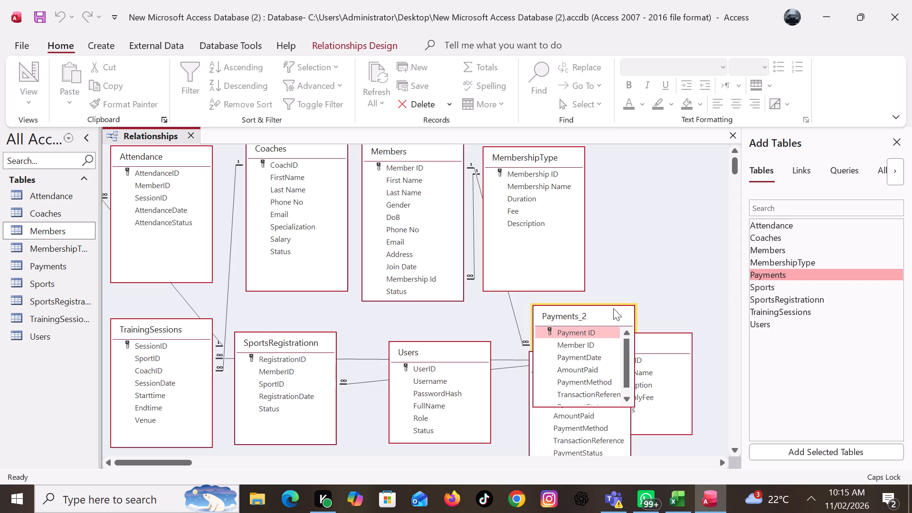
left_click_drag(610, 310, 676, 191)
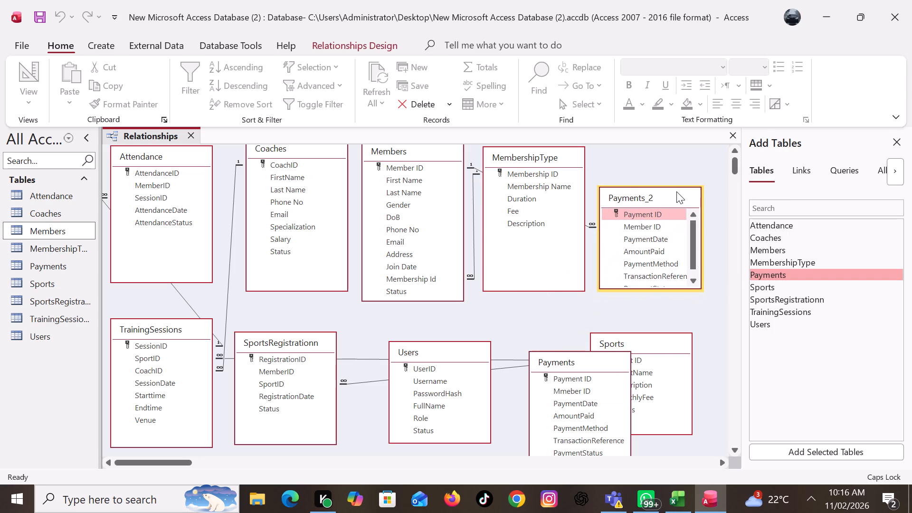
left_click_drag(676, 191, 697, 173)
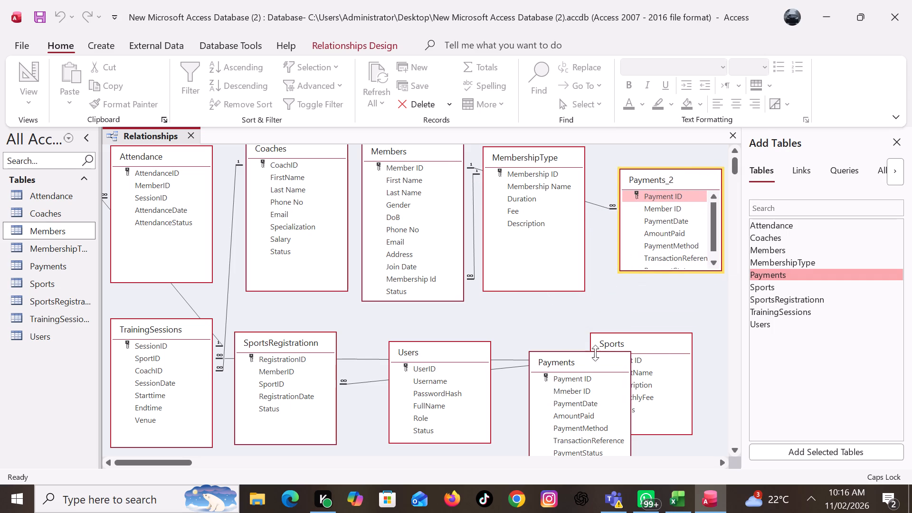
Hide the Payments box with the Mmeber ID field that overlaps the Sports box.
left_click_drag(577, 364, 563, 315)
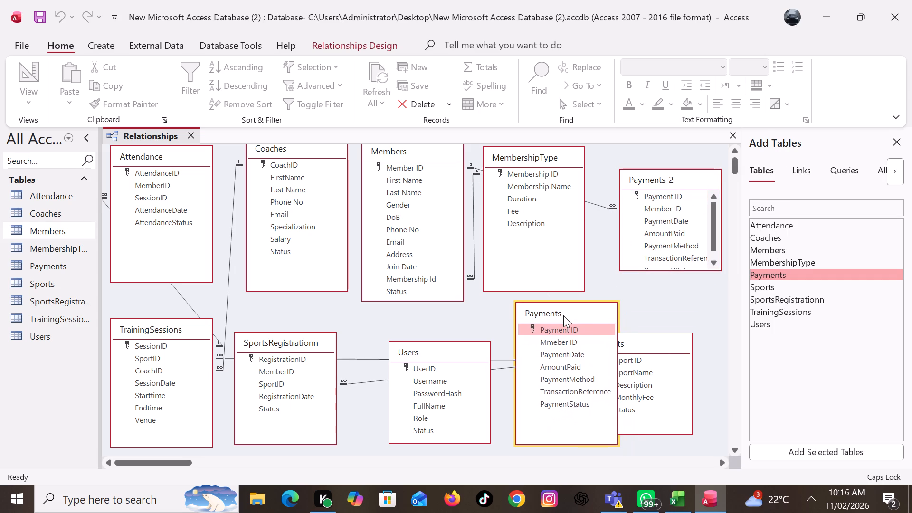
left_click_drag(563, 315, 573, 300)
right_click(573, 300)
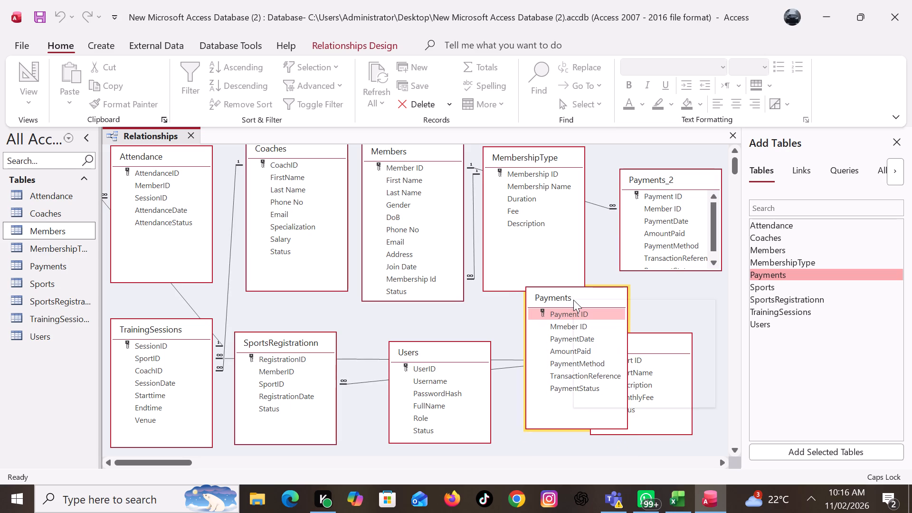
left_click(624, 397)
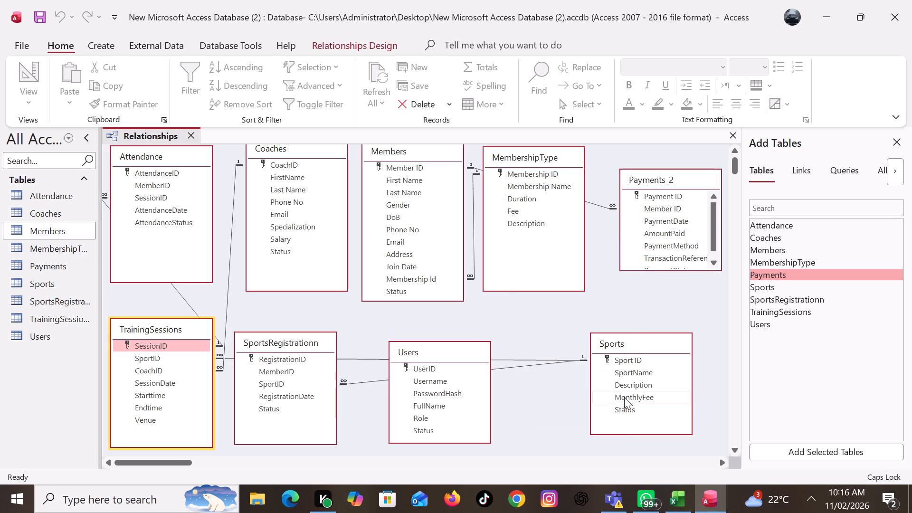
Move the Users box lower in the diagram, between SportsRegistrationn and Sports and closer to Sports.
left_click_drag(464, 347, 503, 358)
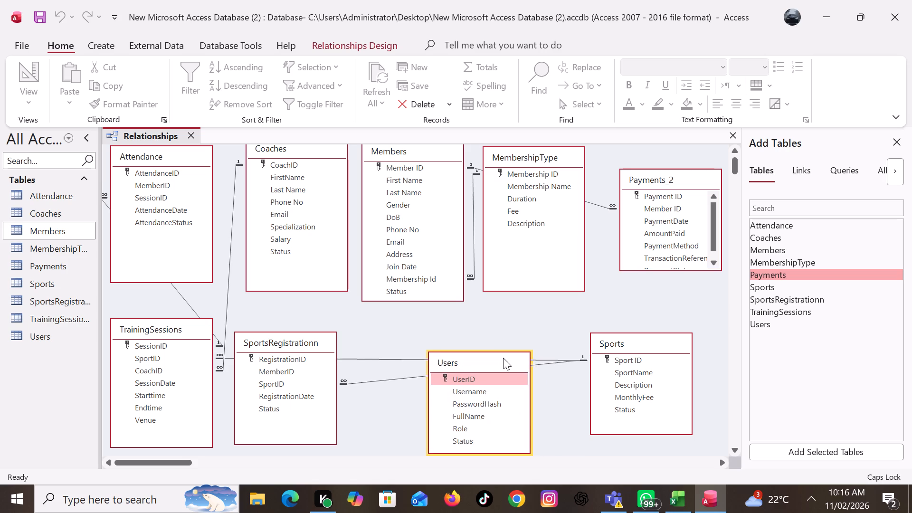
left_click_drag(503, 358, 523, 395)
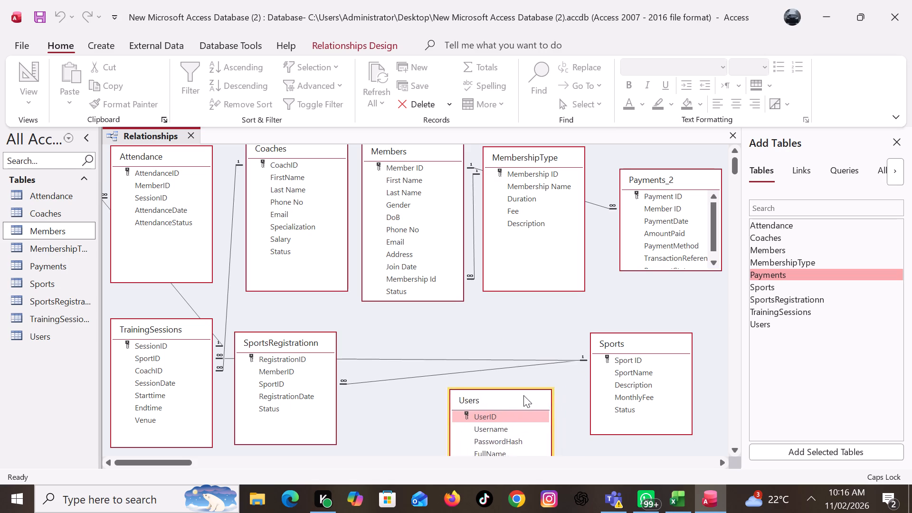
left_click_drag(523, 395, 522, 371)
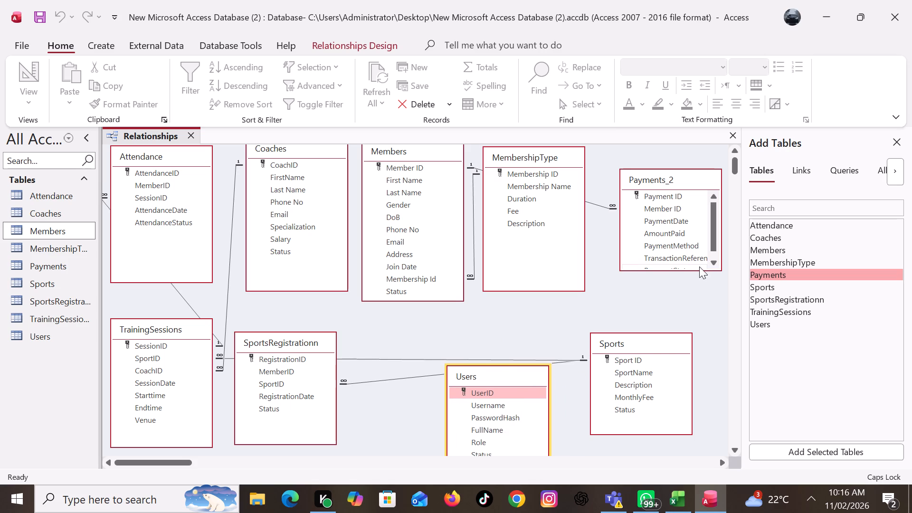
Lengthen the Payments_2 box so that all its fields down to PaymentStatus fit.
left_click_drag(689, 270, 693, 319)
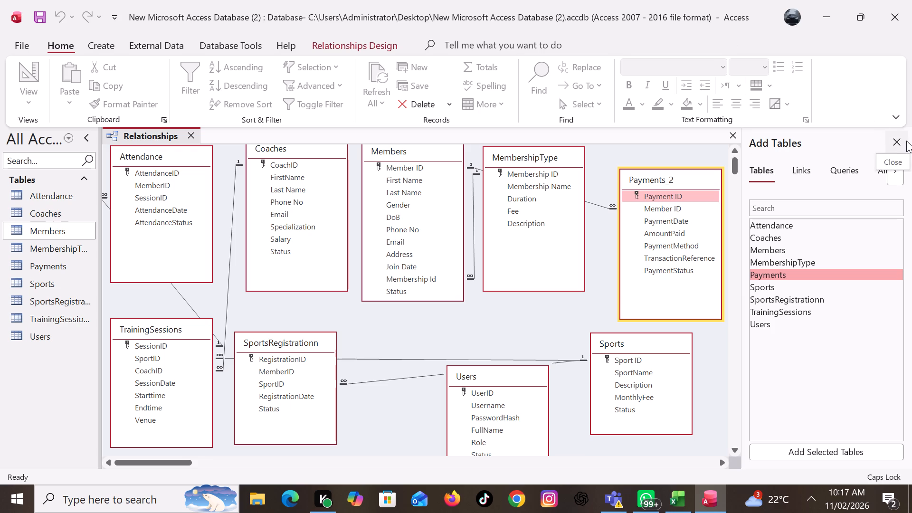
Close the table list and the relationship diagram, saving the layout changes.
left_click(896, 149)
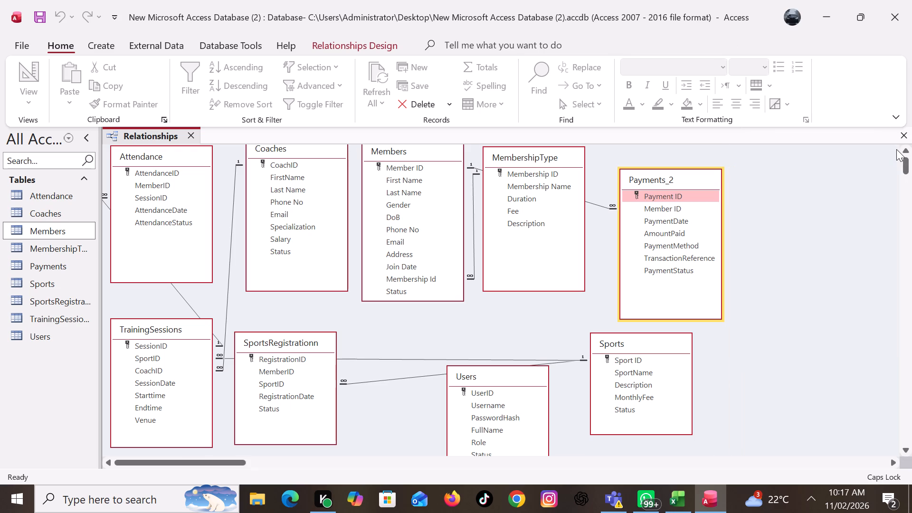
left_click(906, 133)
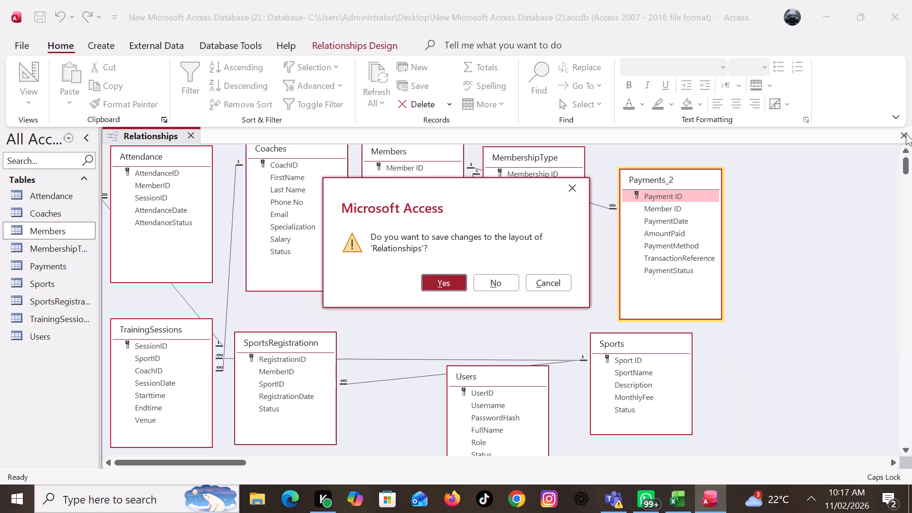
left_click(451, 285)
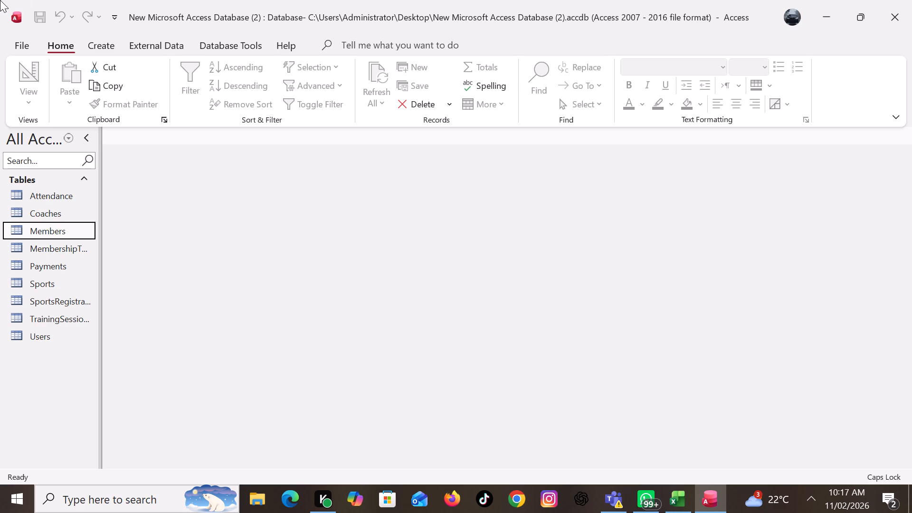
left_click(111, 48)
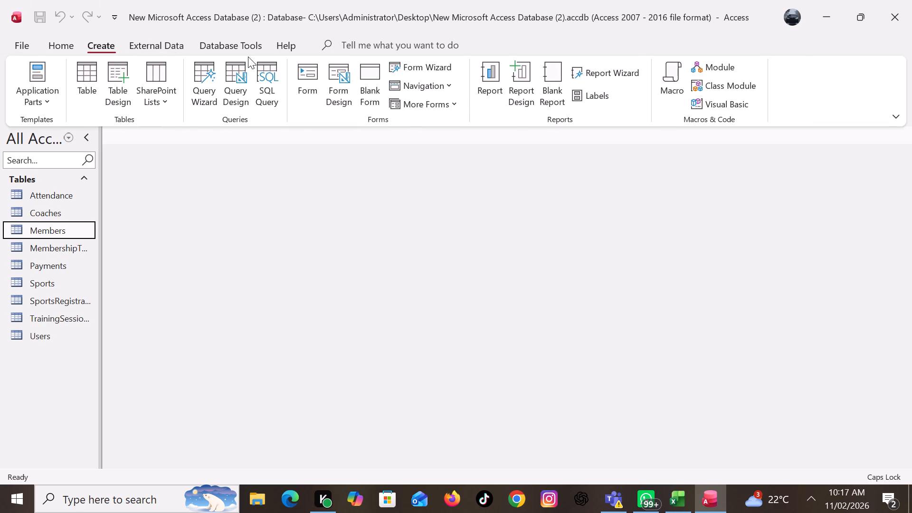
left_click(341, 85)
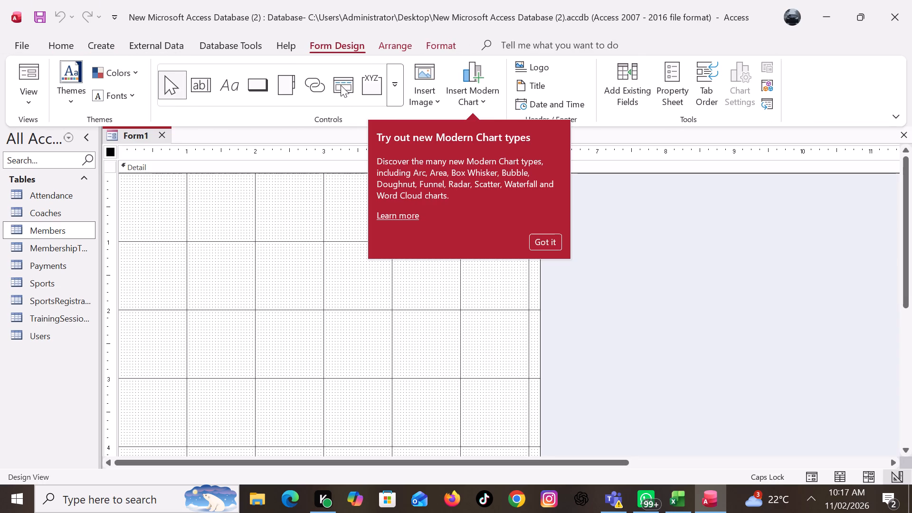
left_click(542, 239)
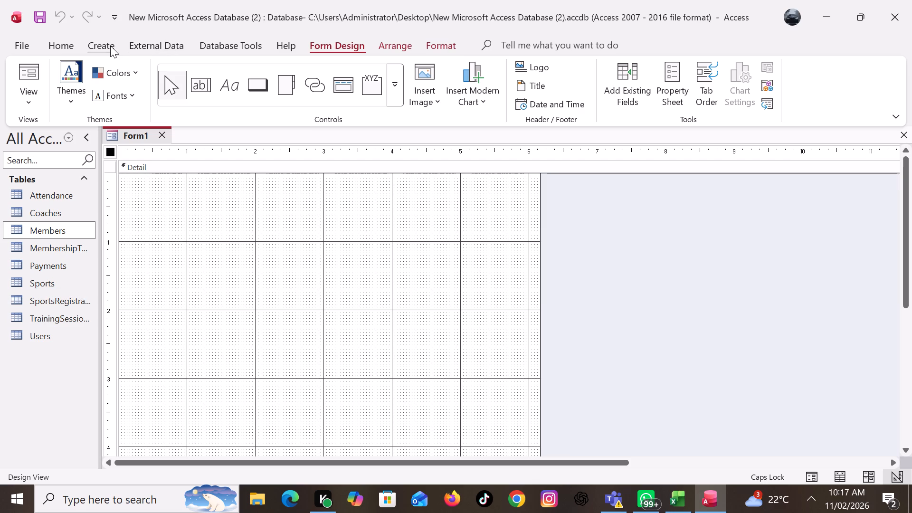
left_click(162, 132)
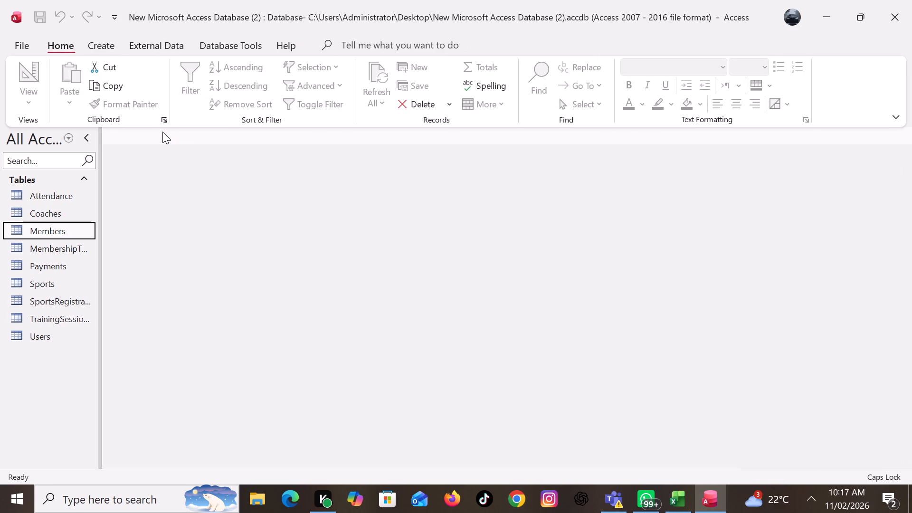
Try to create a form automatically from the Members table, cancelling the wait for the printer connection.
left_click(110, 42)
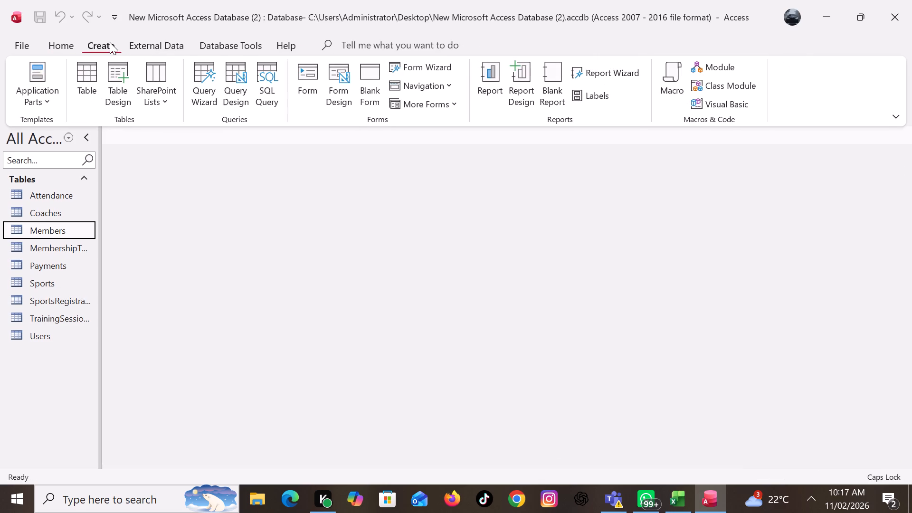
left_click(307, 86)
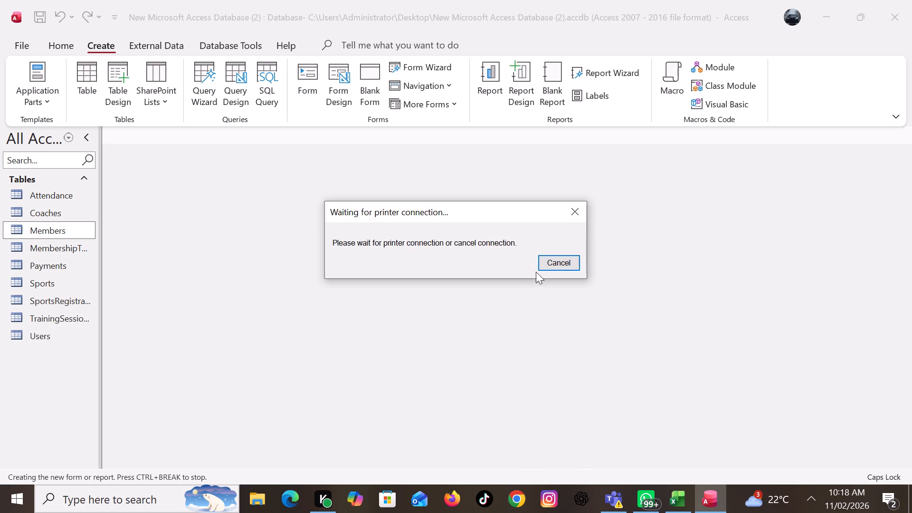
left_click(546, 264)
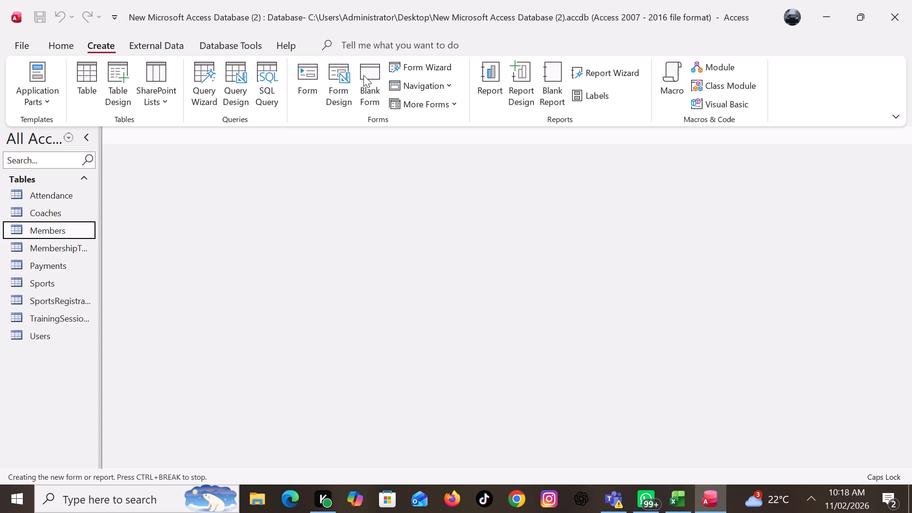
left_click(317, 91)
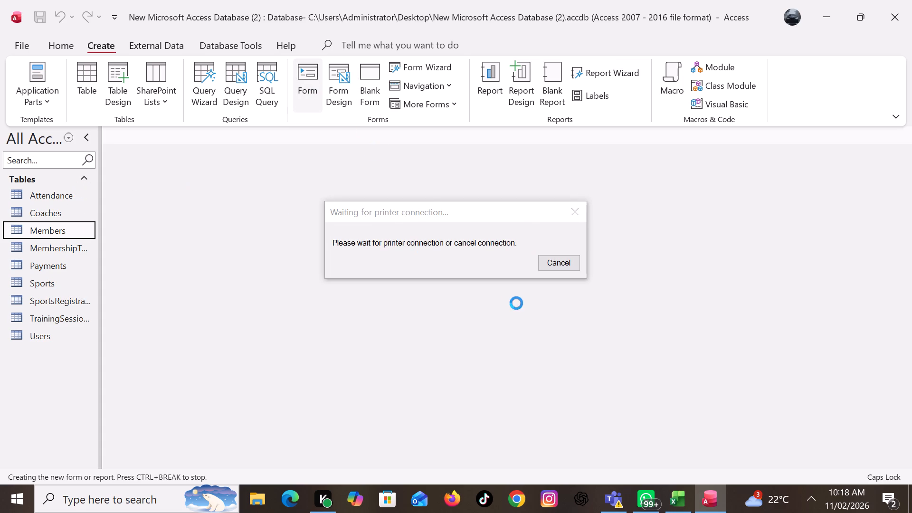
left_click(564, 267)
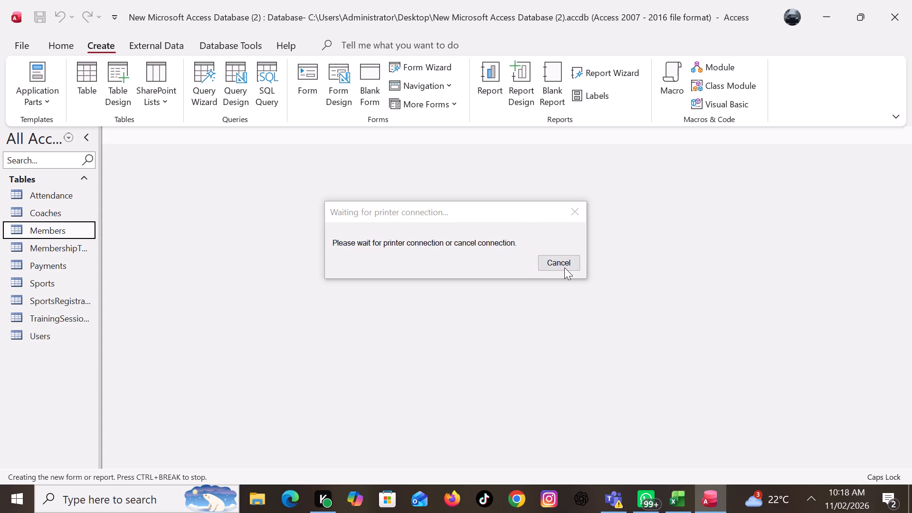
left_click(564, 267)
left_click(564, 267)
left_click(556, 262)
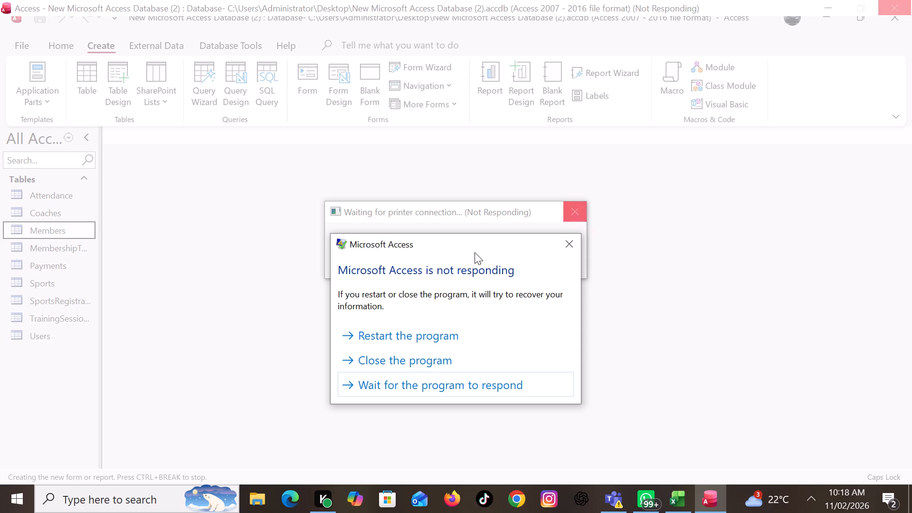
Force the unresponsive database program to close.
left_click(384, 361)
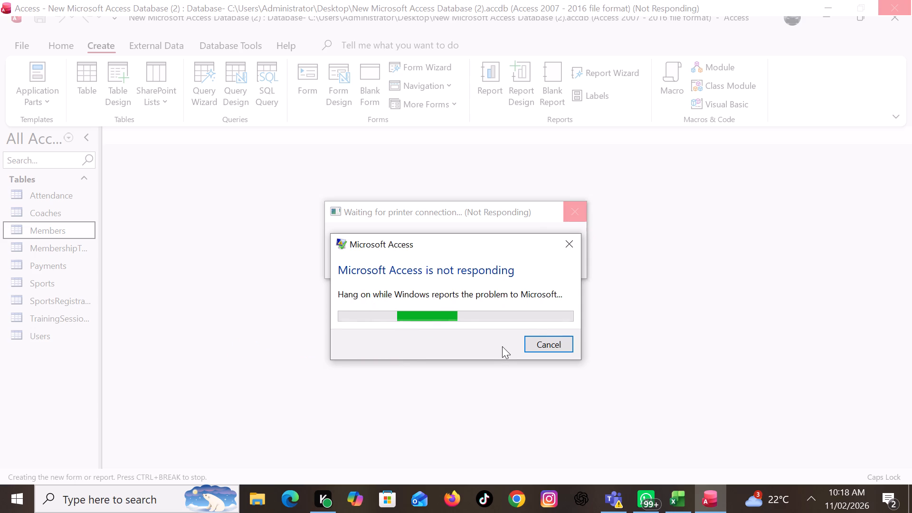
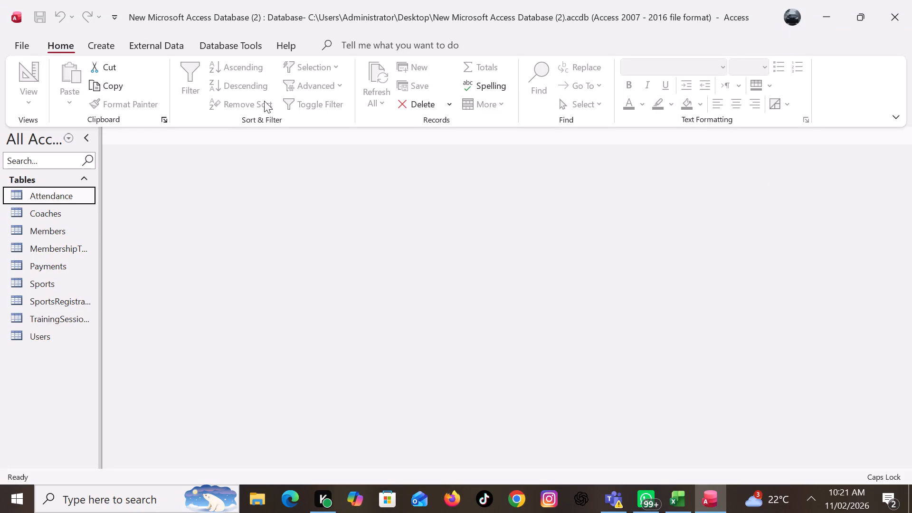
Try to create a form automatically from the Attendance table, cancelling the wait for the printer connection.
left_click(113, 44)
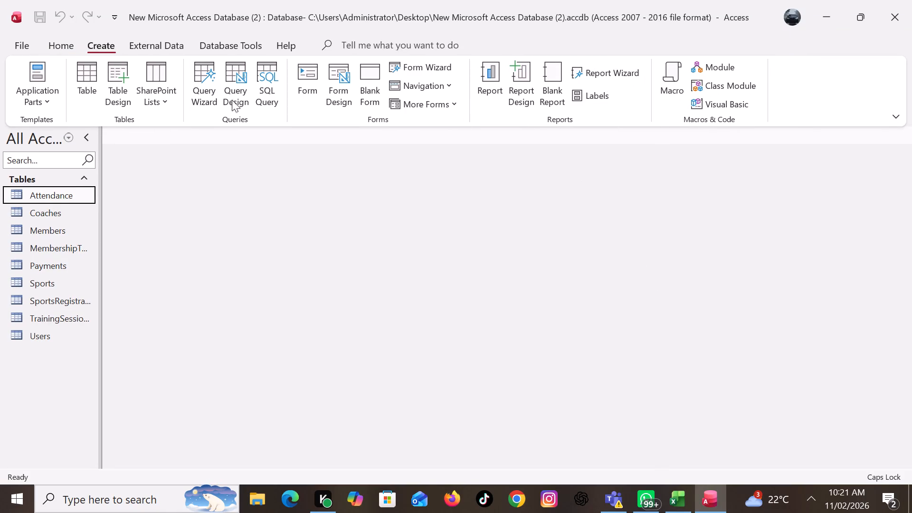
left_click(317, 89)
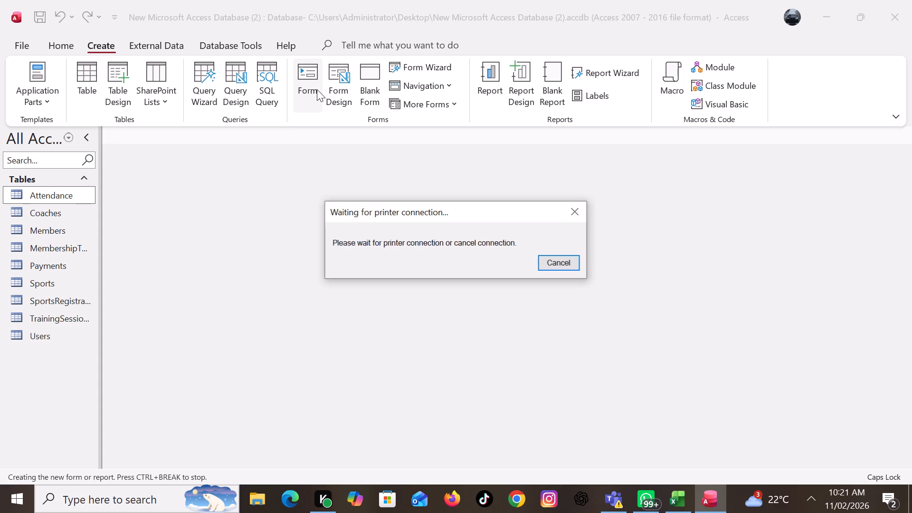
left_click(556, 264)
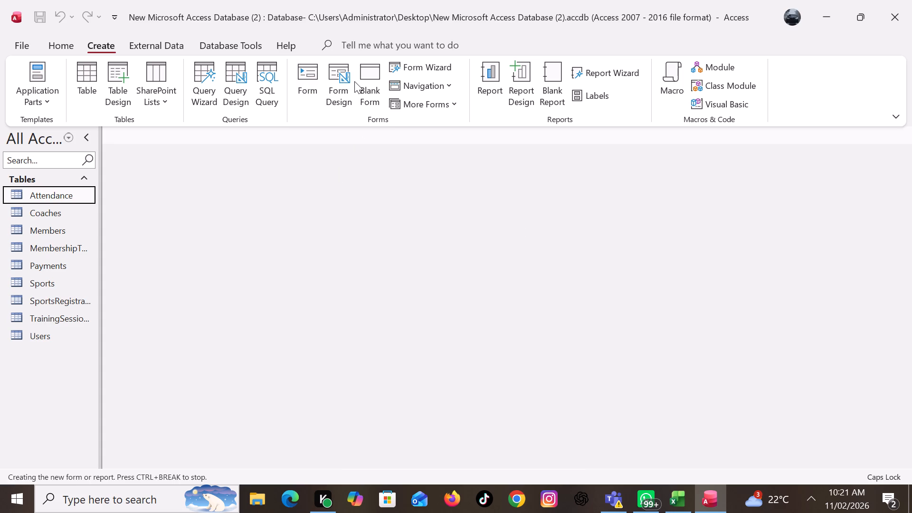
Create a blank form, cancelling the wait for the printer connection.
left_click(370, 81)
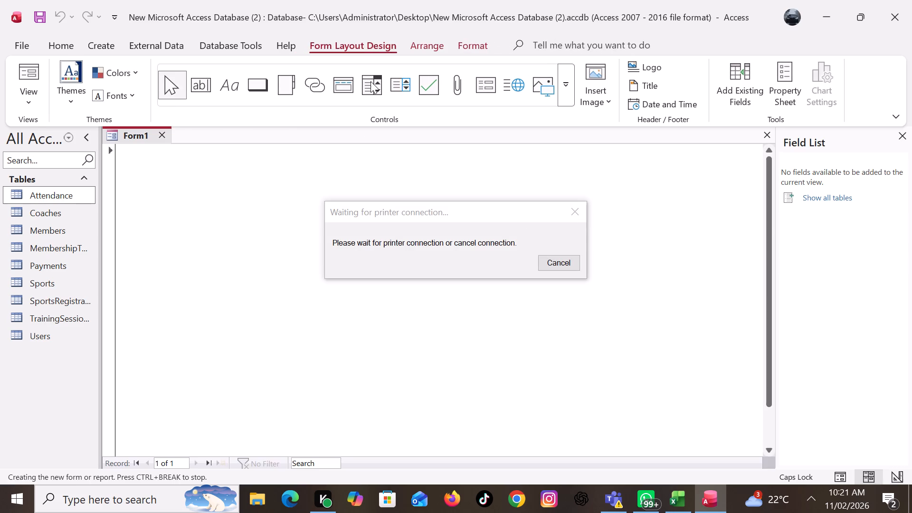
left_click(555, 259)
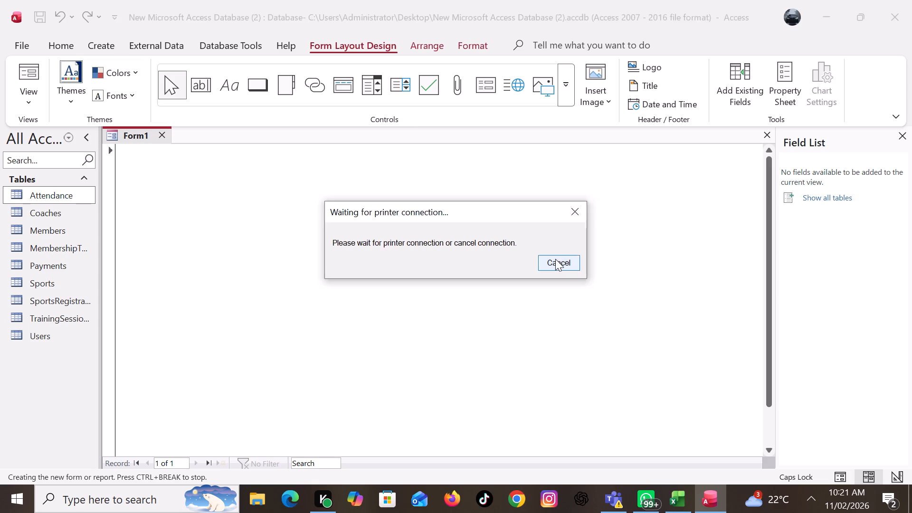
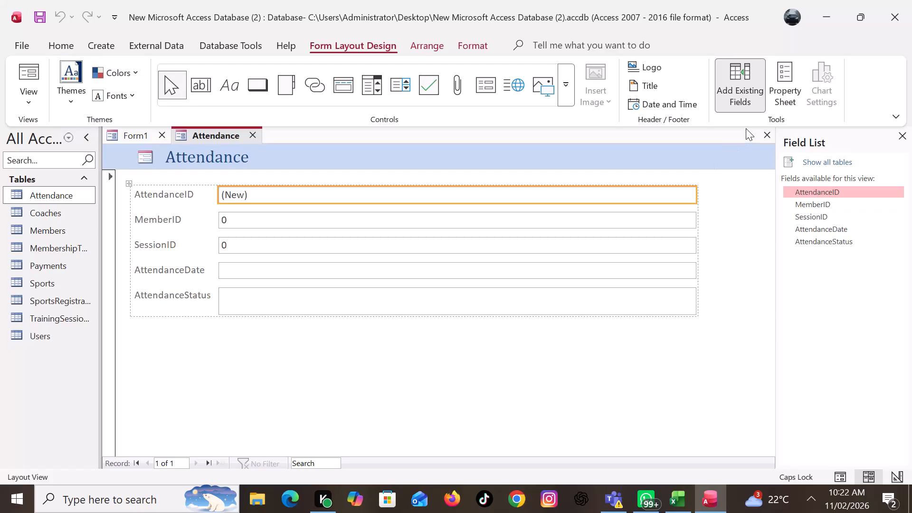
Close the Attendance form, saving its design under the form name Attendance.
left_click(763, 130)
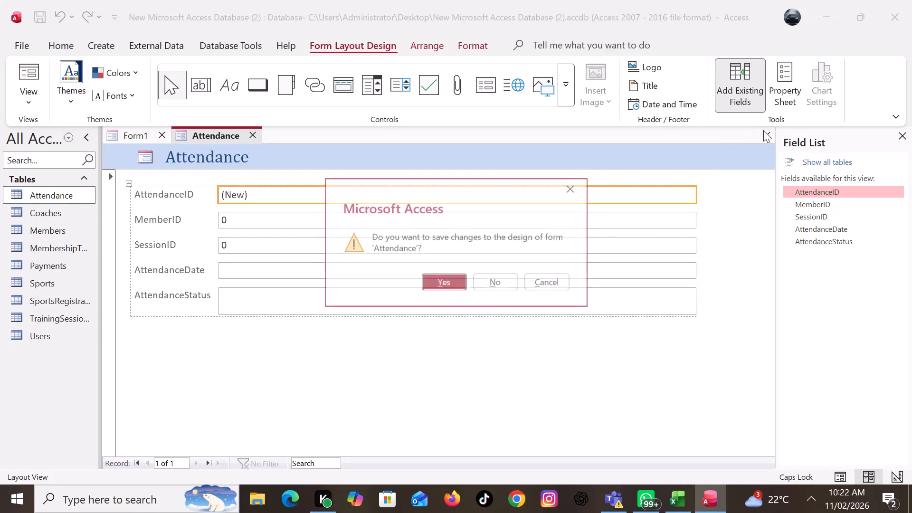
left_click(452, 280)
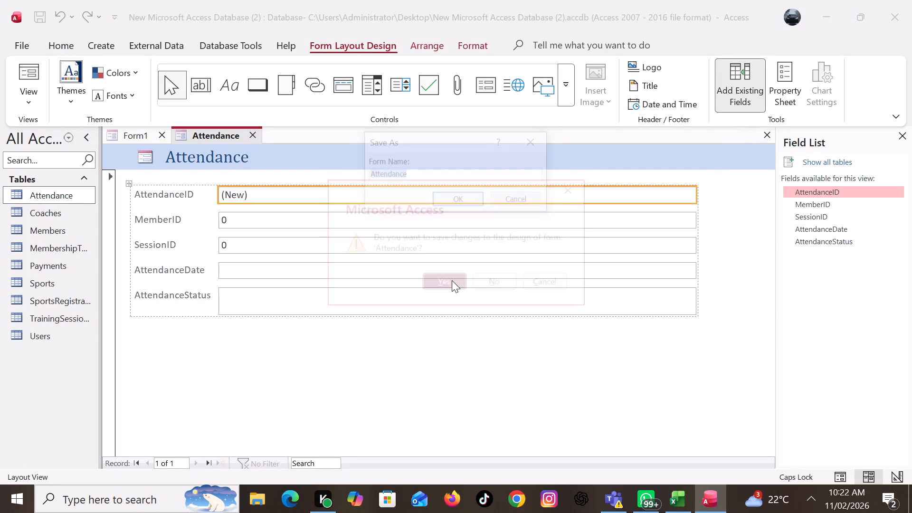
left_click(465, 194)
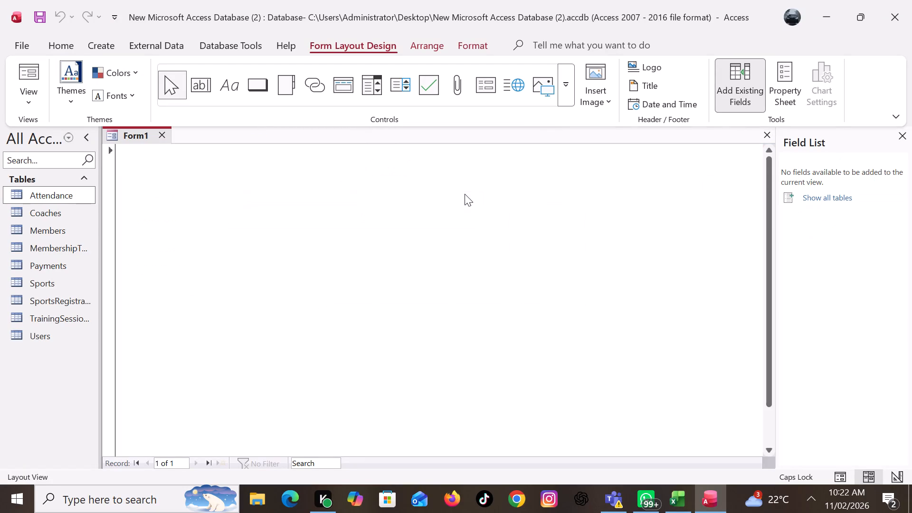
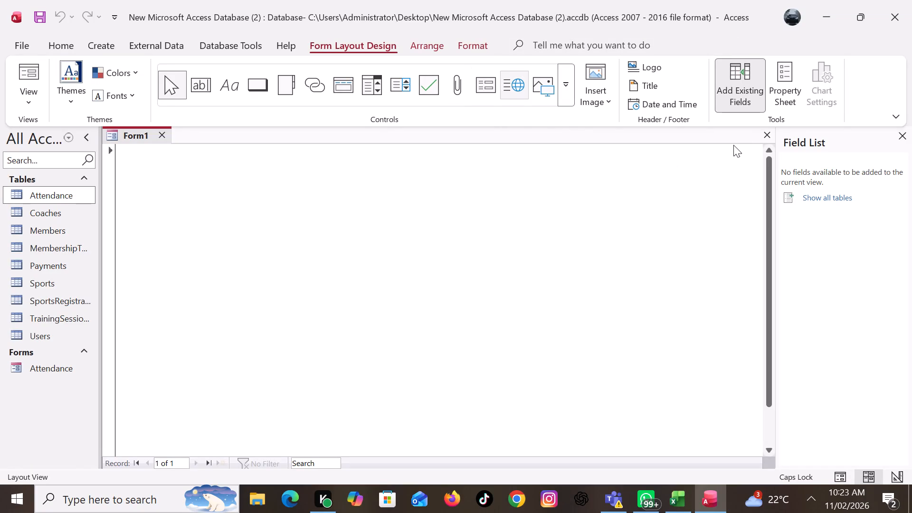
Close the blank Form1 without adding any fields to it.
left_click(768, 132)
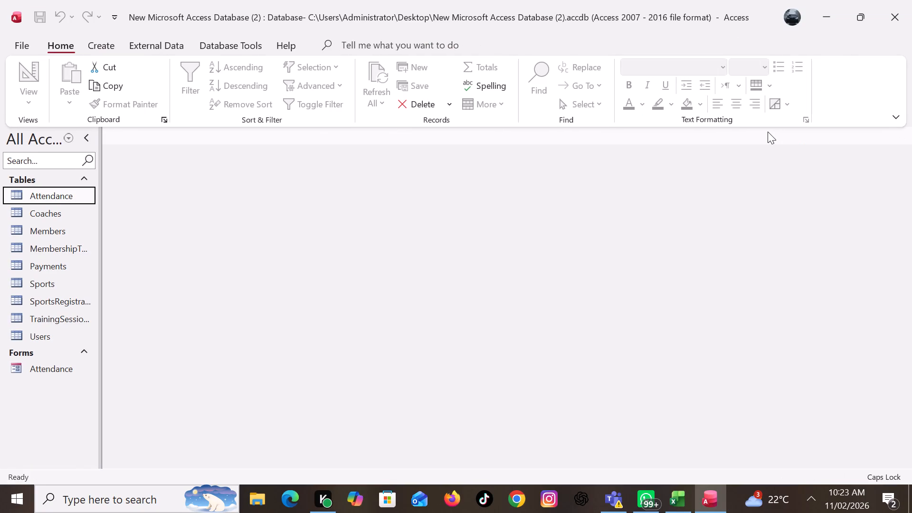
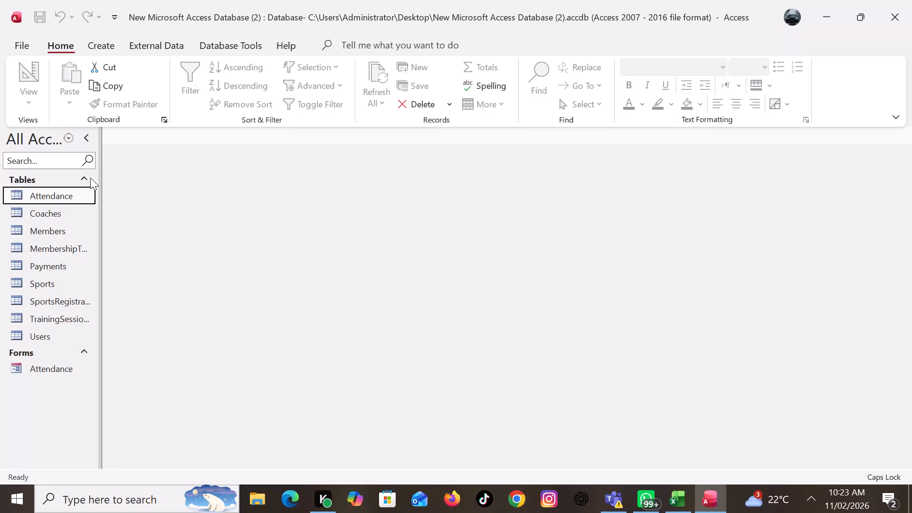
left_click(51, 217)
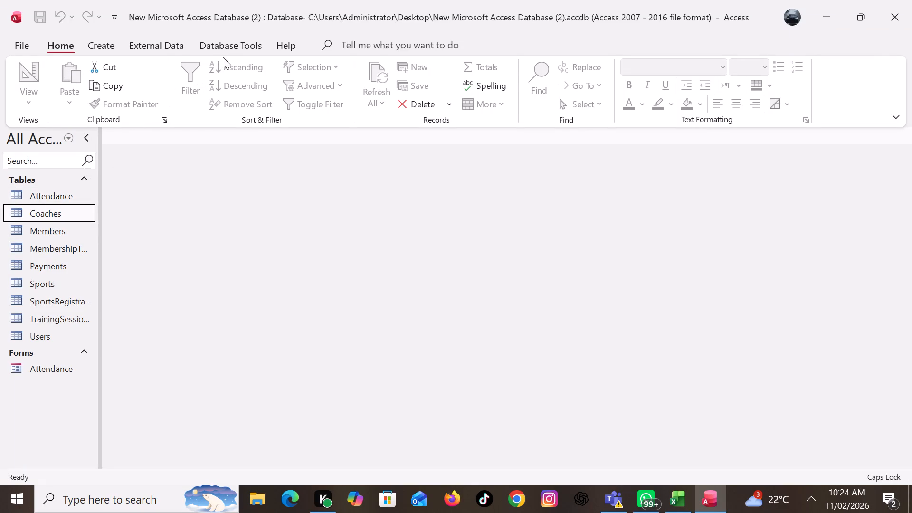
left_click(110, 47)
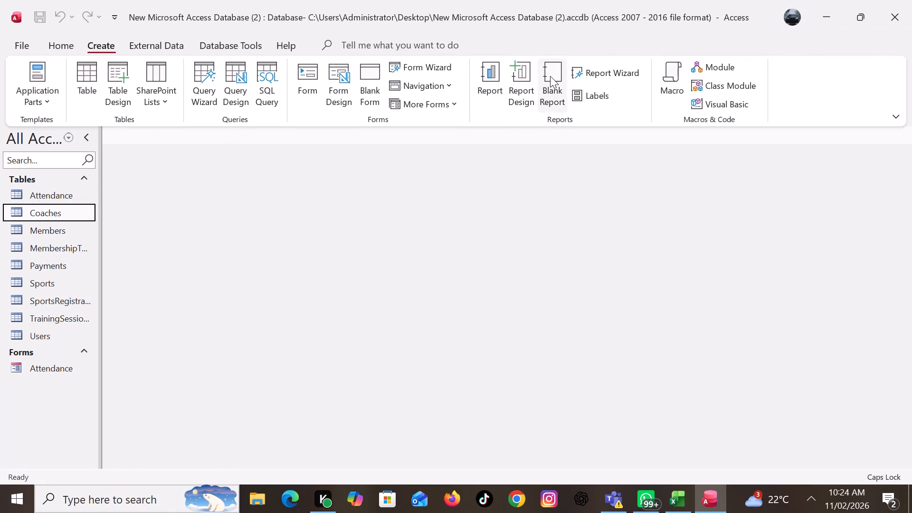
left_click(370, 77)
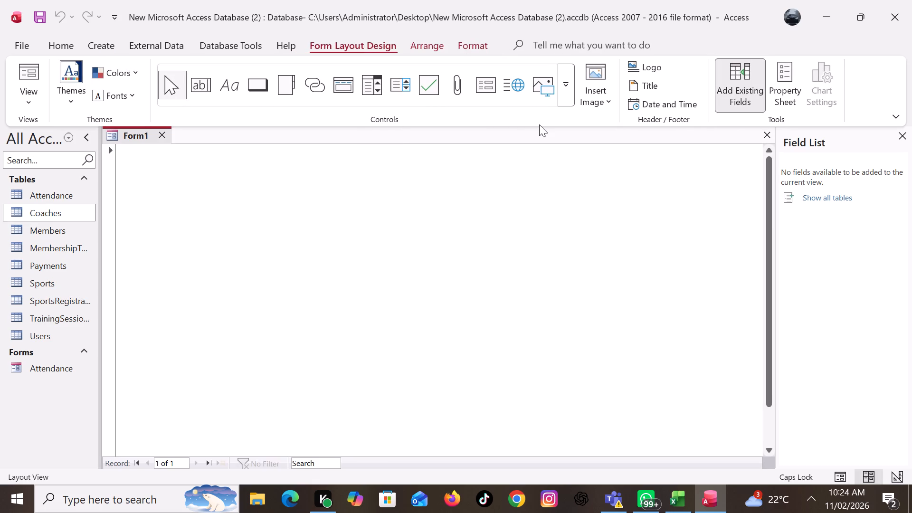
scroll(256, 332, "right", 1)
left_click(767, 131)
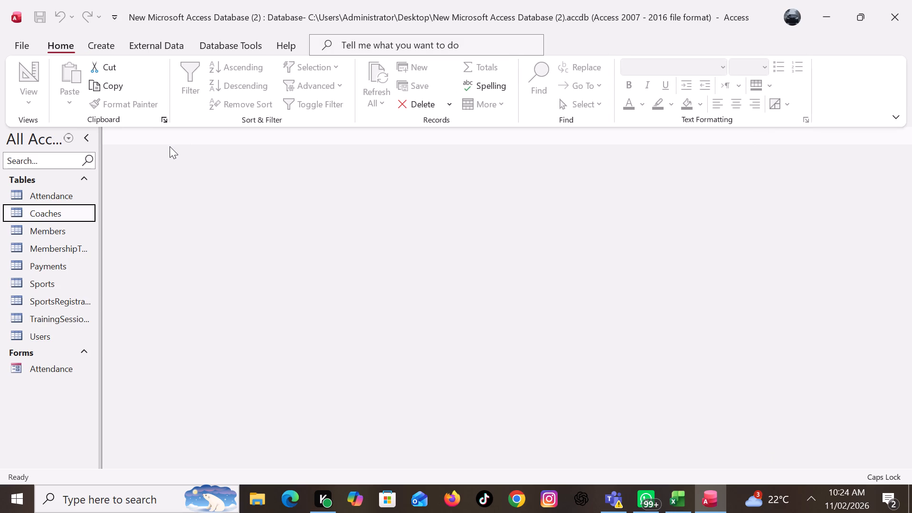
Open the saved Attendance form to view its layout and fields.
double_click(60, 373)
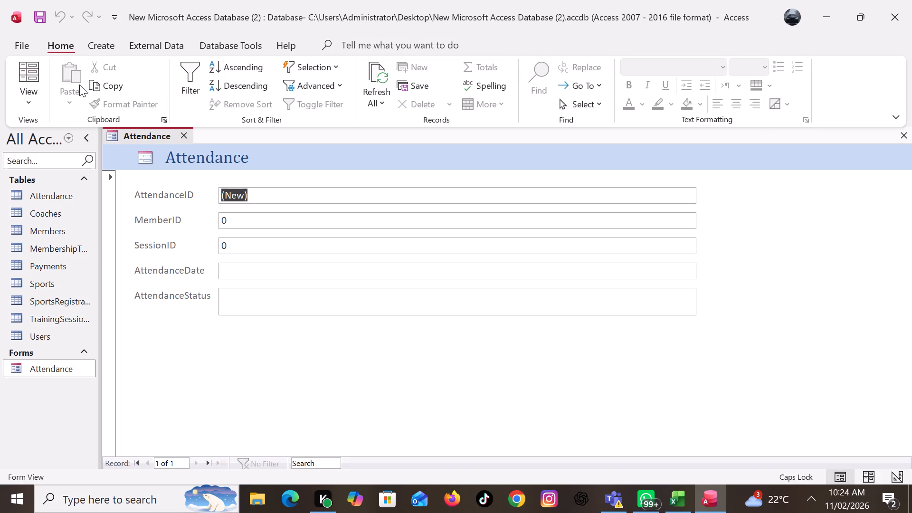
Select the Coaches table as the source for creating a new form.
left_click(47, 215)
left_click(102, 38)
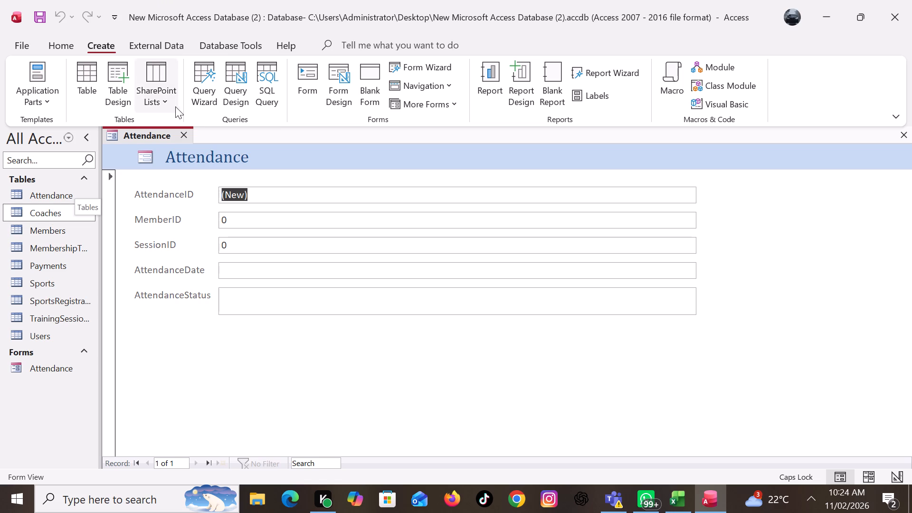
left_click(38, 213)
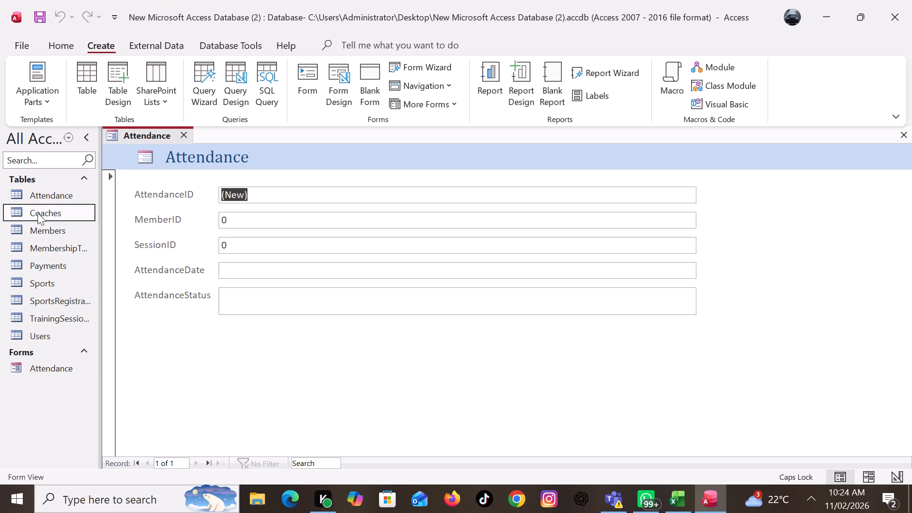
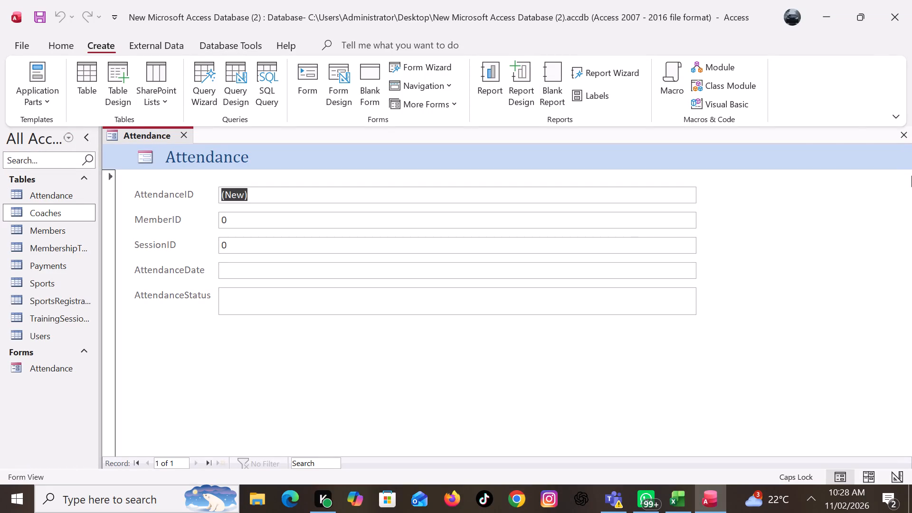
Close the Attendance form, then generate a form from the Members table and save it as Members.
left_click(904, 132)
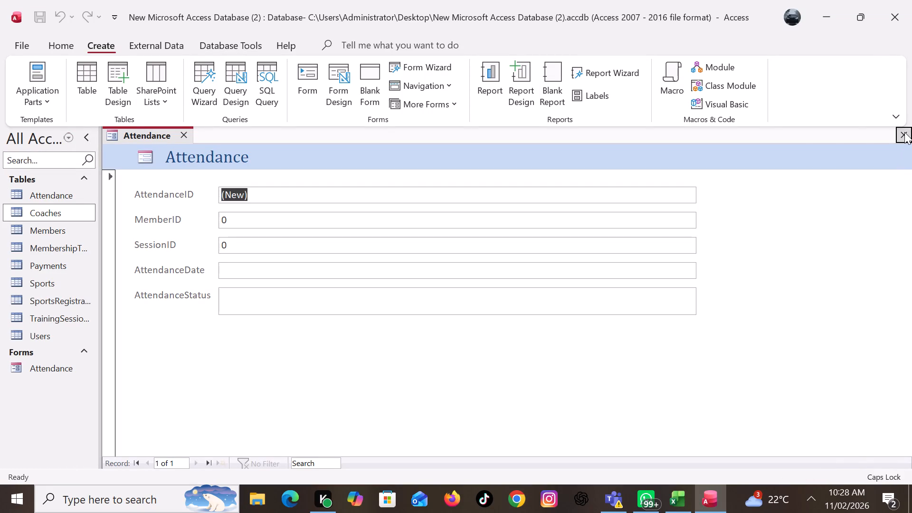
left_click(53, 234)
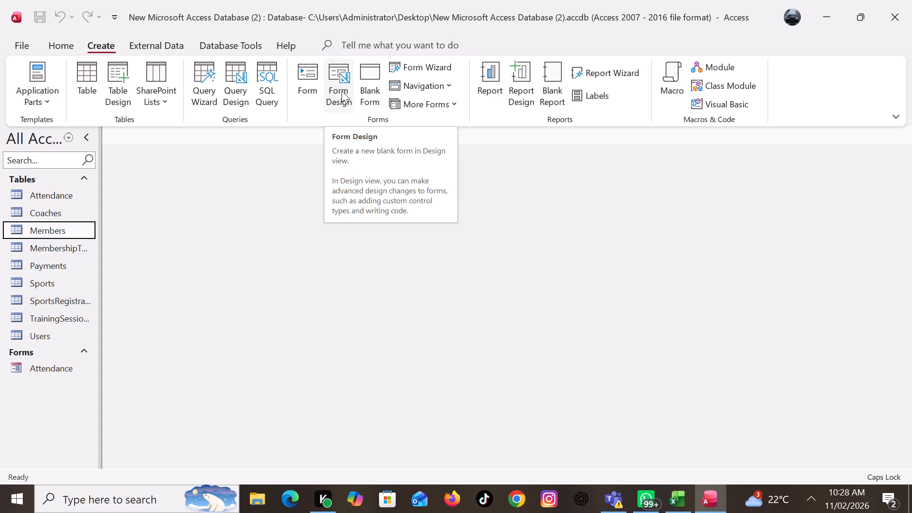
left_click(315, 82)
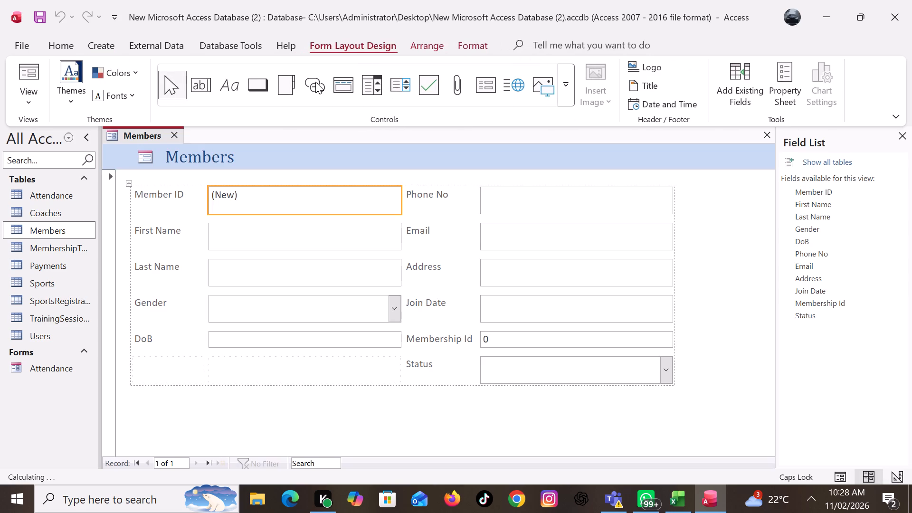
left_click(761, 129)
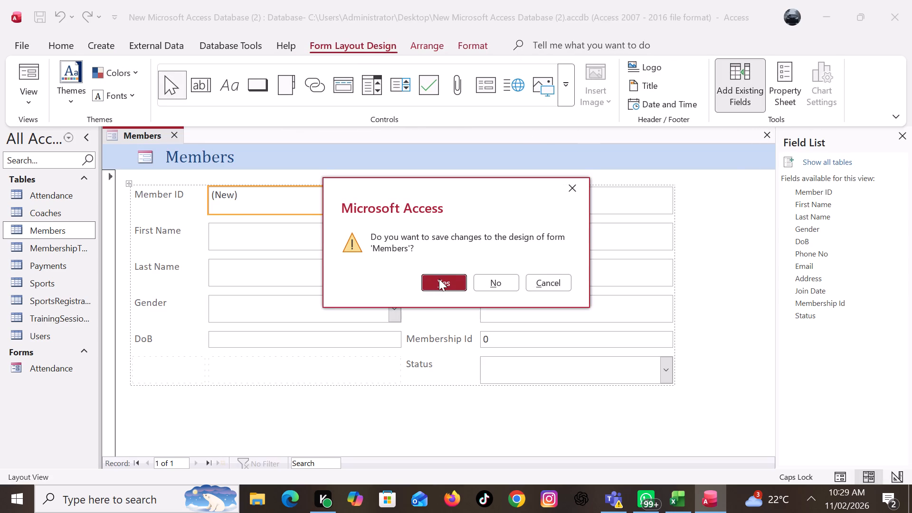
left_click(439, 279)
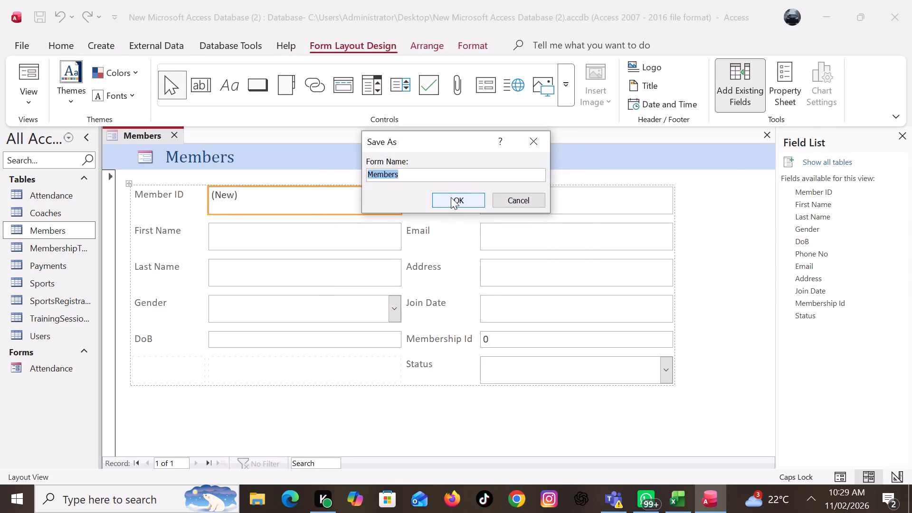
left_click(451, 197)
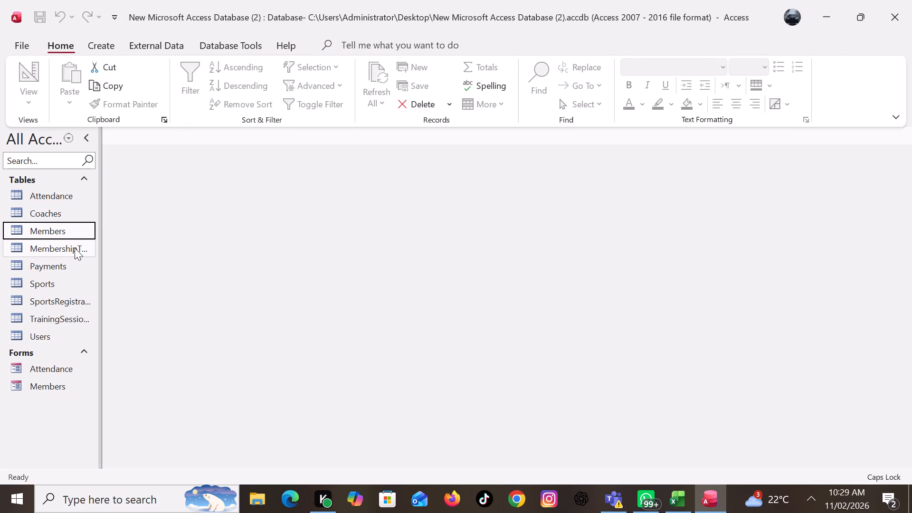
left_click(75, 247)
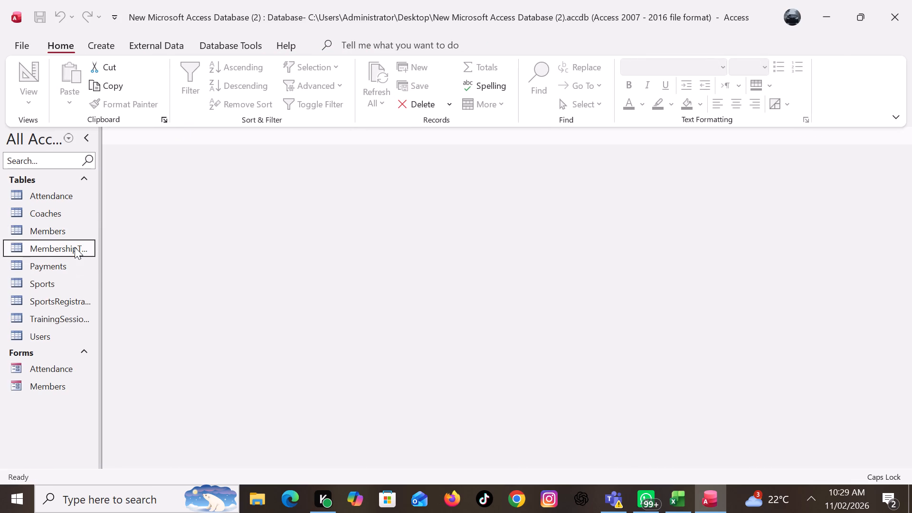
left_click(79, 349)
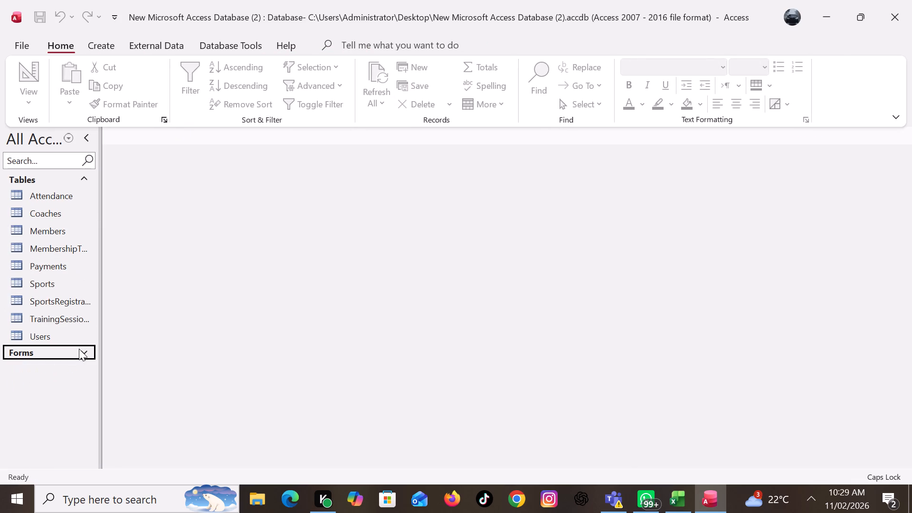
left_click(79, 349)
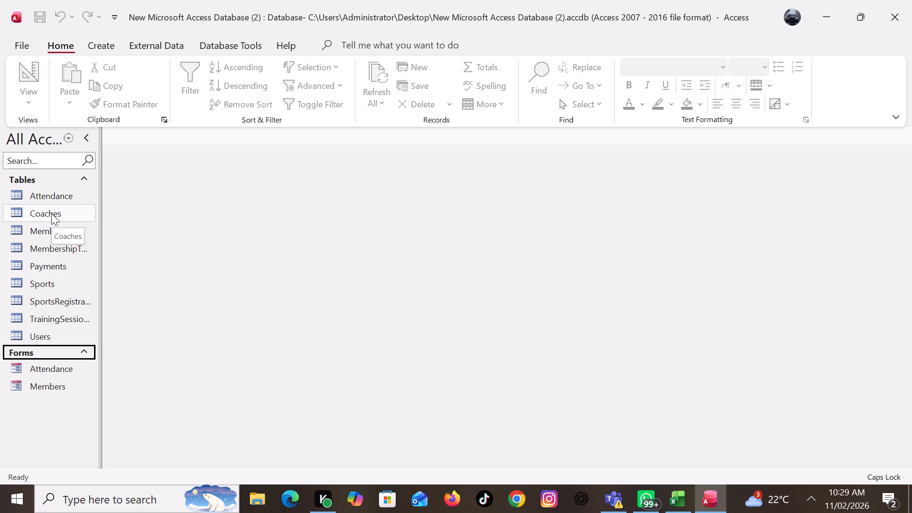
Generate a form from the Coaches table, then close and save it under the name Coaches.
left_click(51, 213)
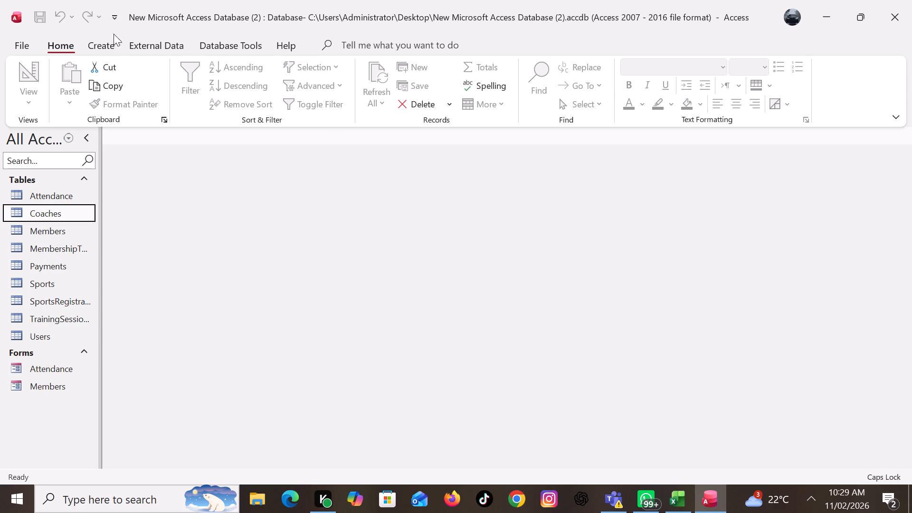
left_click(106, 42)
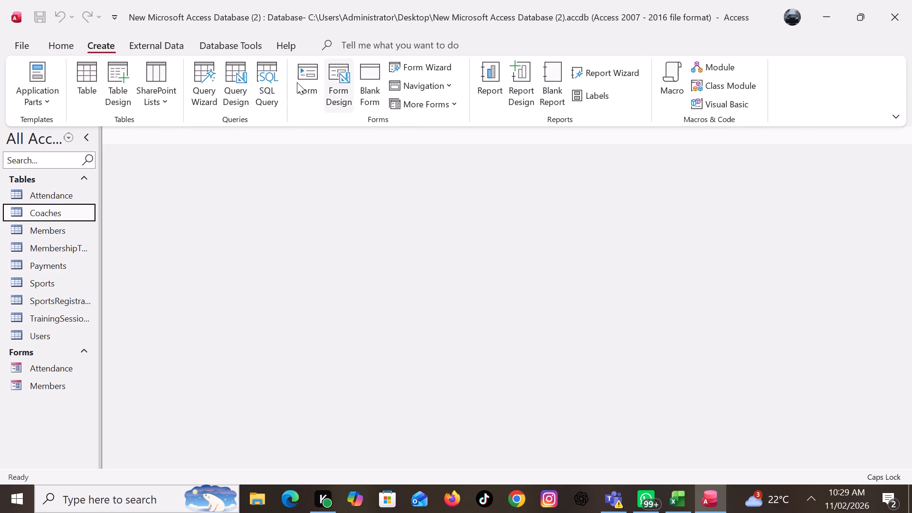
left_click(299, 82)
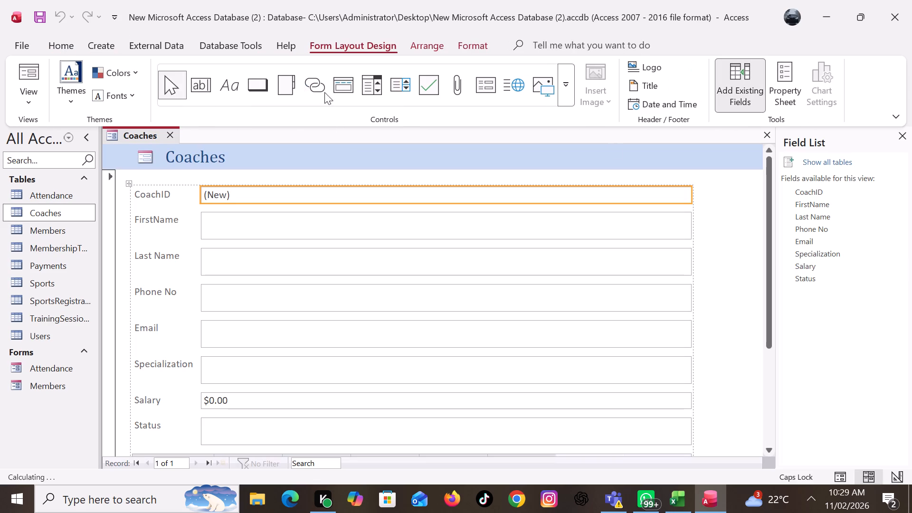
left_click(769, 140)
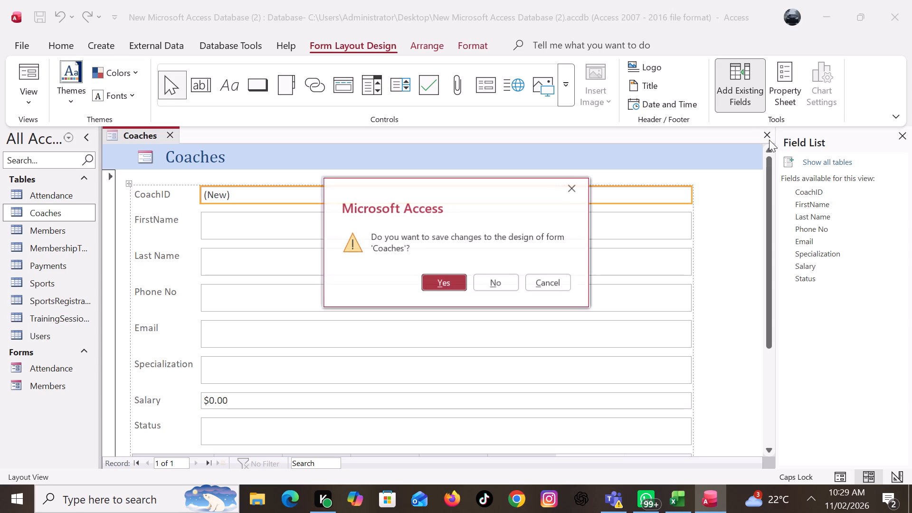
left_click(447, 282)
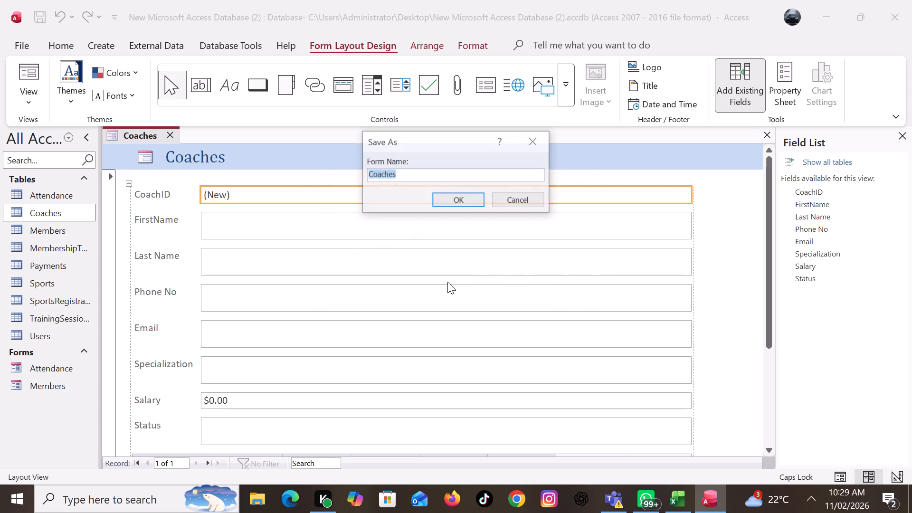
left_click(459, 201)
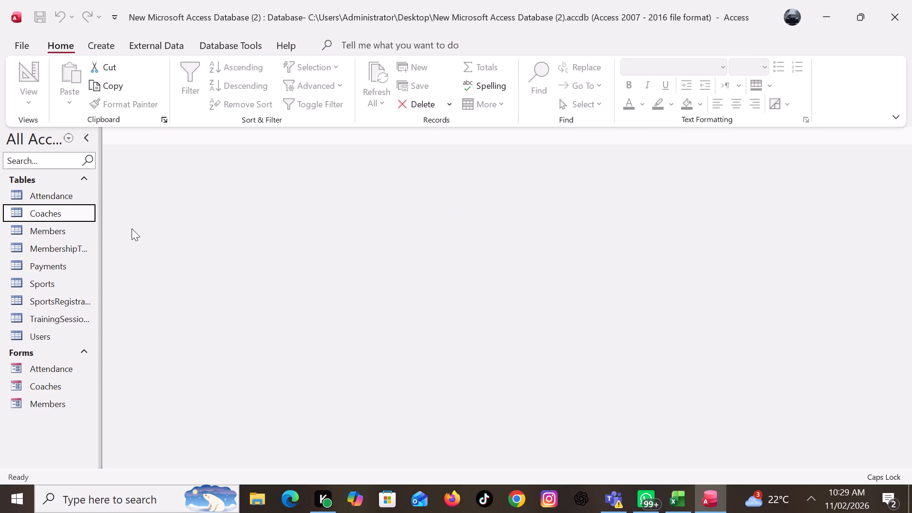
Generate a form from the MembershipType table, then close and save it under the name MembershipType.
left_click(54, 246)
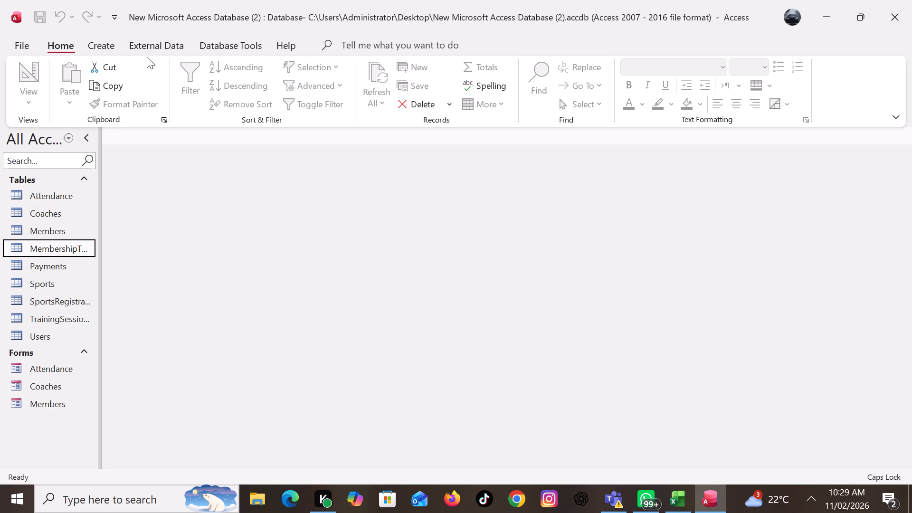
left_click(100, 45)
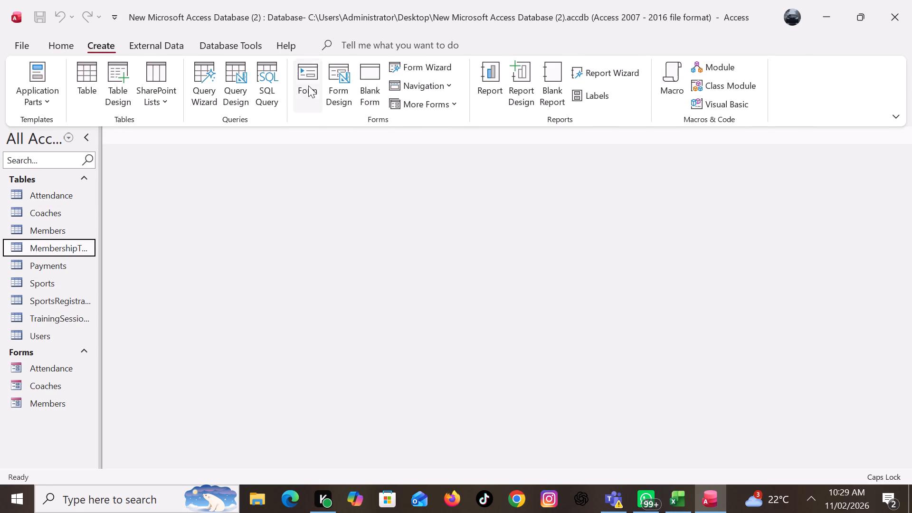
left_click(310, 85)
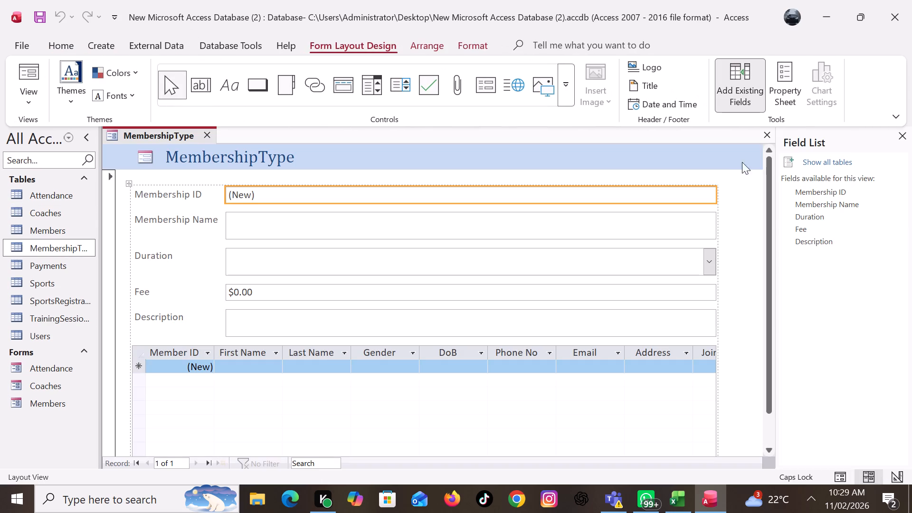
left_click(761, 132)
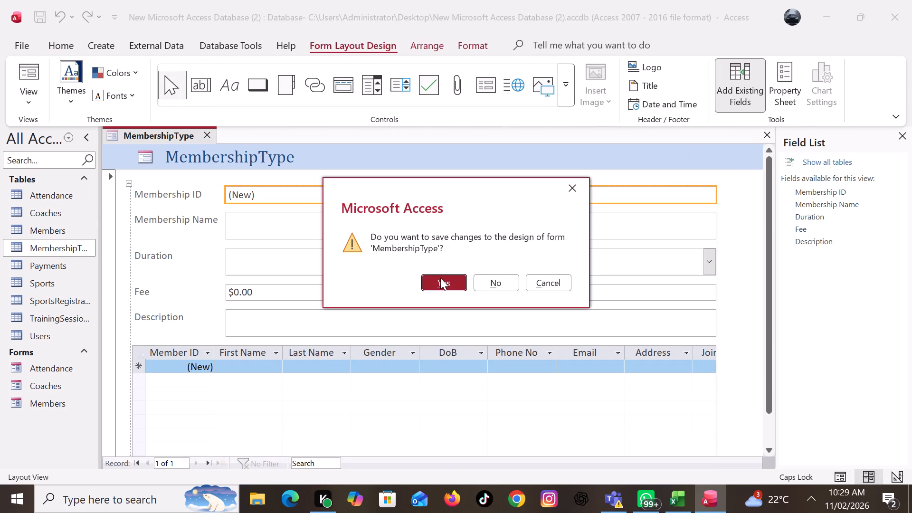
left_click(440, 279)
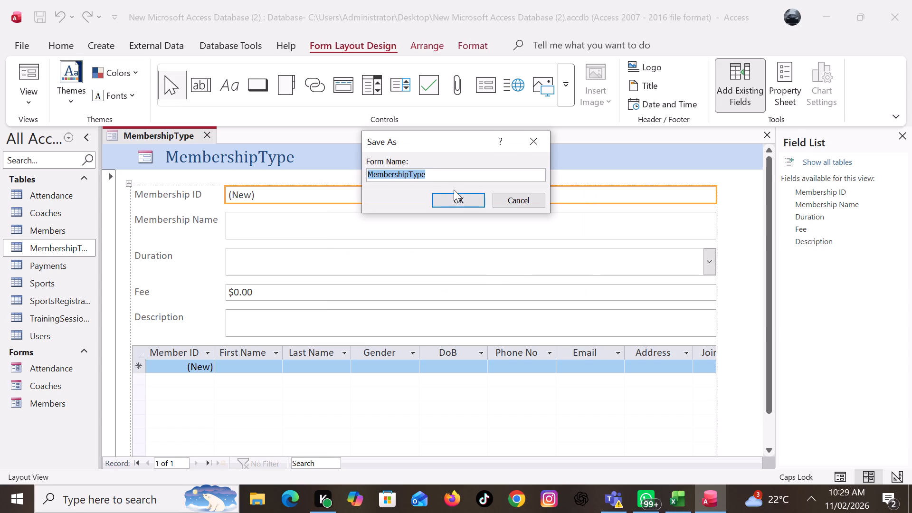
left_click(454, 192)
left_click(450, 204)
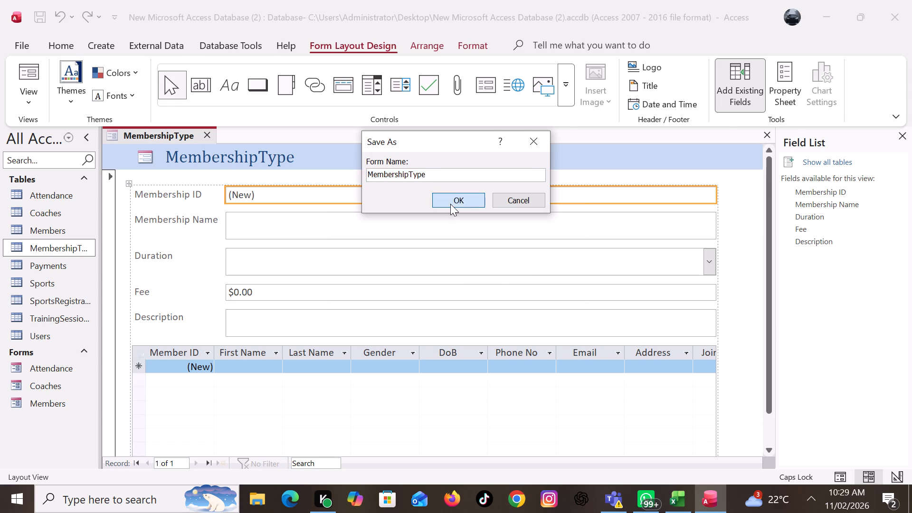
Generate a form from the Payments table, then close and save it under the name Payments.
left_click(48, 265)
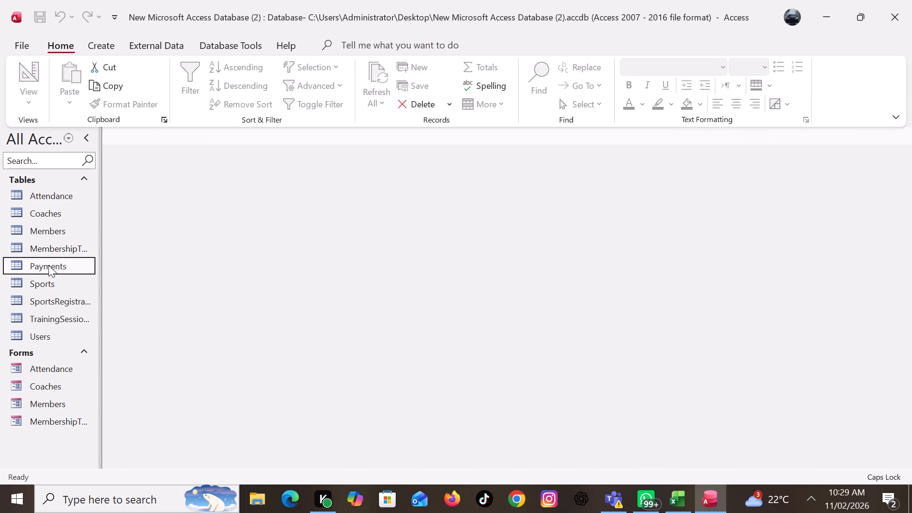
left_click(110, 41)
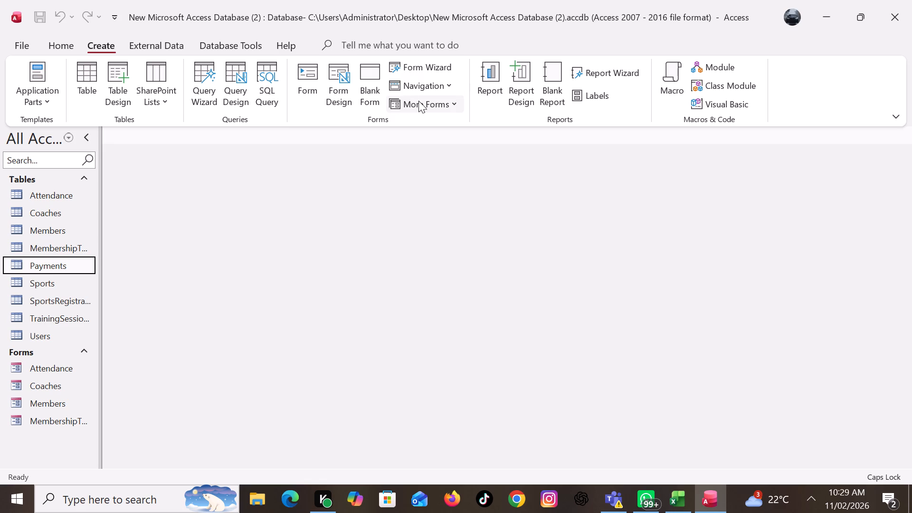
left_click(303, 90)
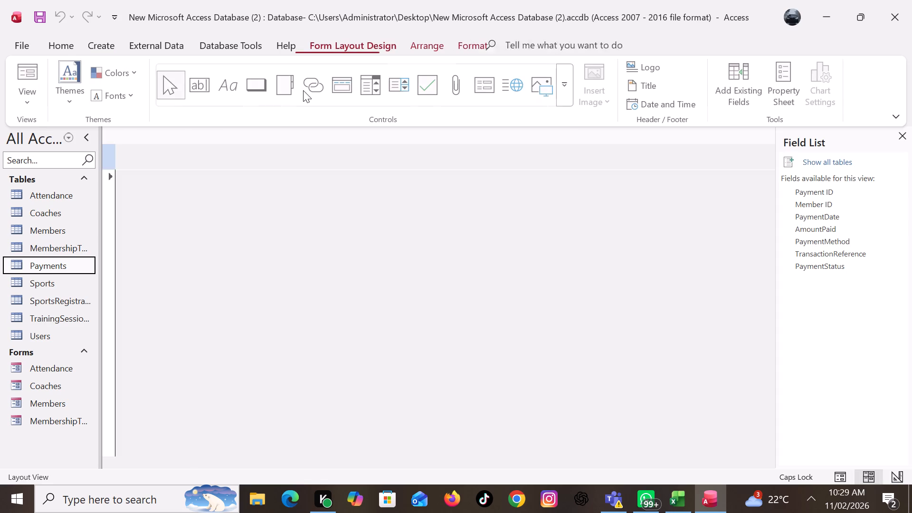
left_click(770, 135)
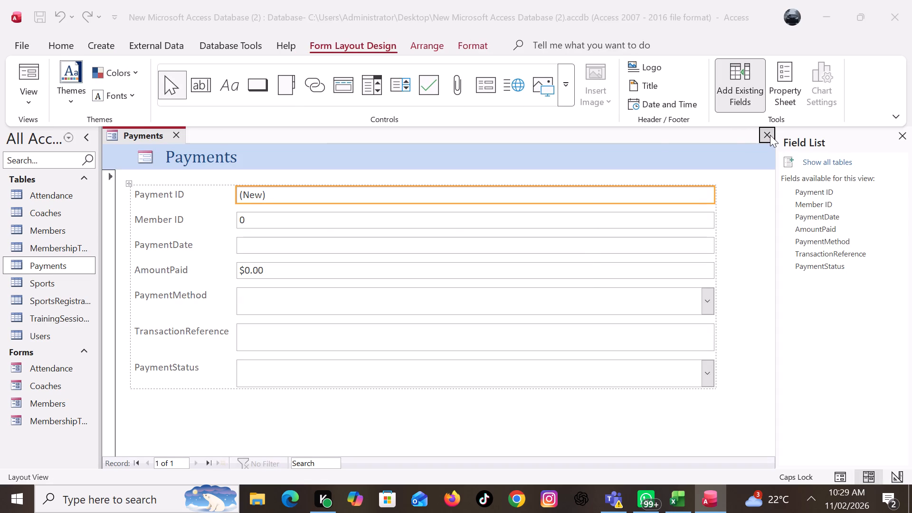
left_click(439, 285)
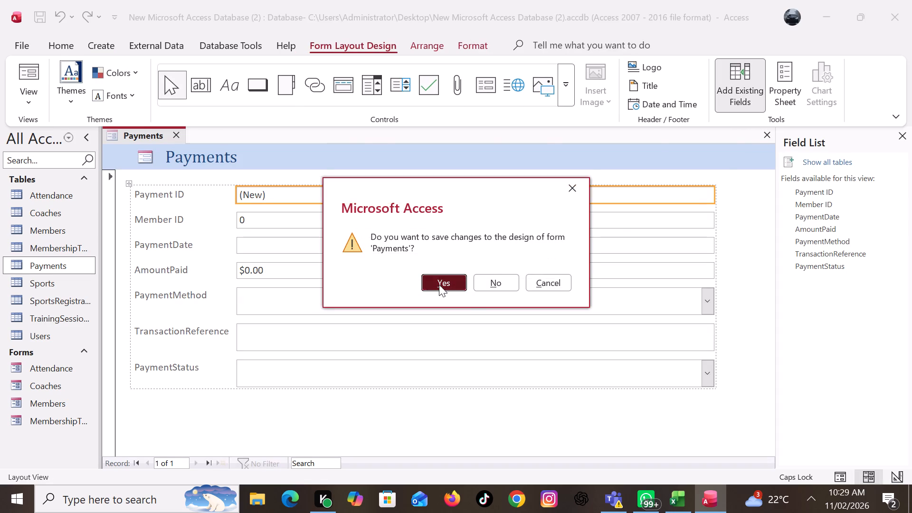
left_click(448, 209)
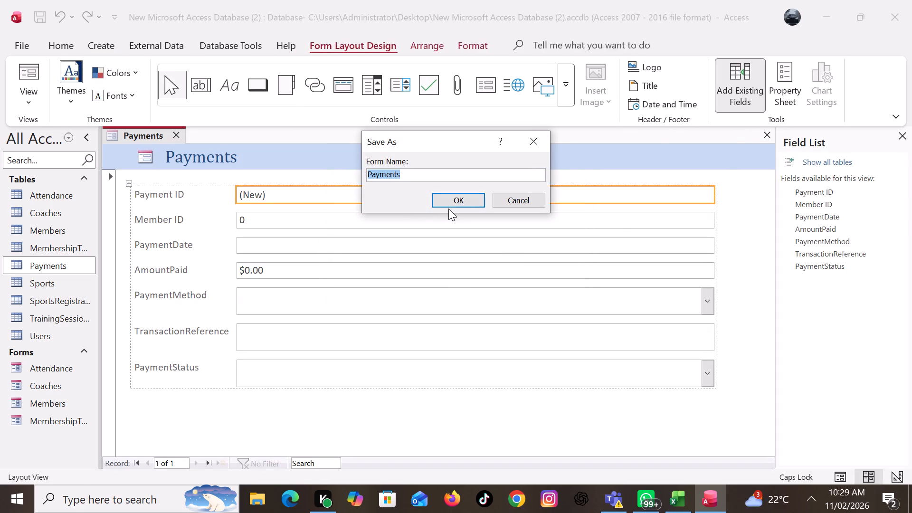
left_click(446, 203)
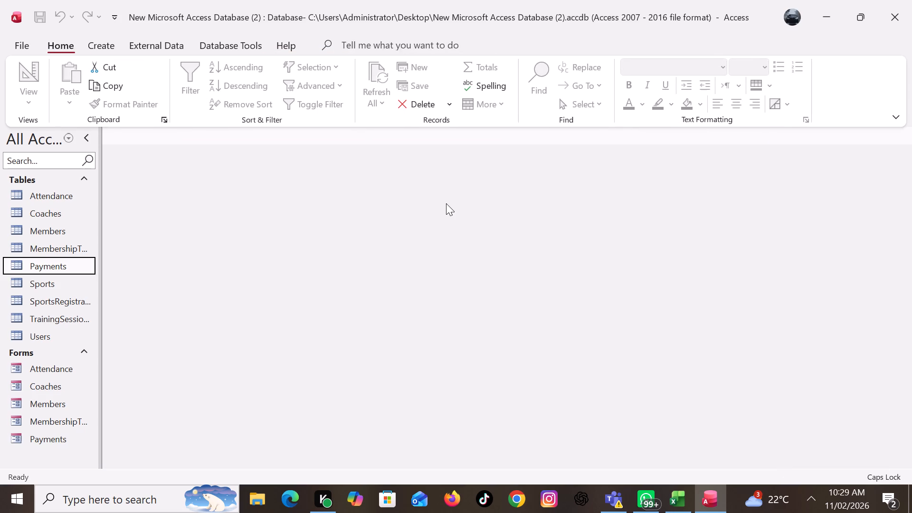
Generate a form from the Sports table, then close and save it under the name Sports.
left_click(44, 276)
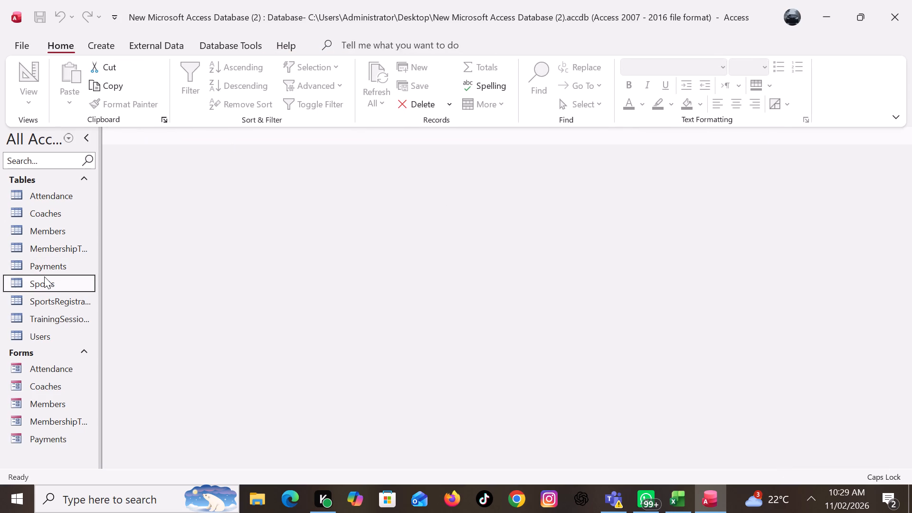
left_click(44, 276)
left_click(107, 44)
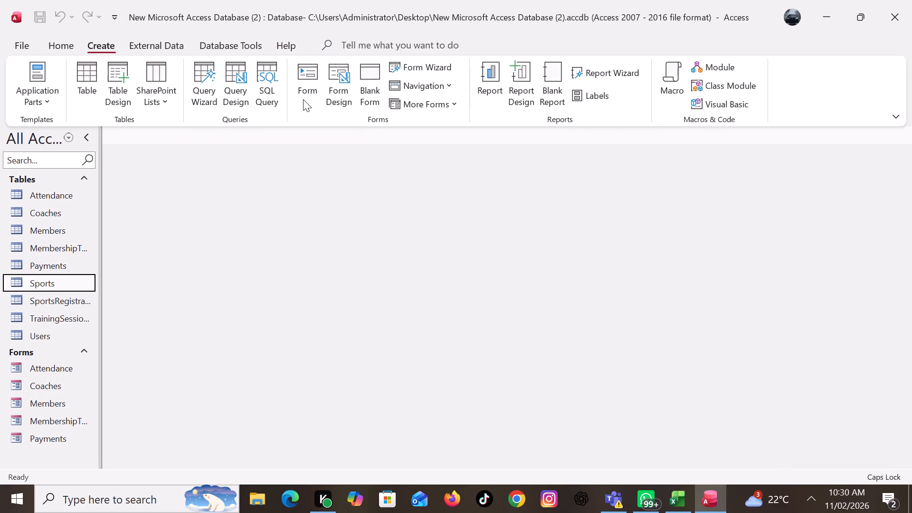
left_click(305, 100)
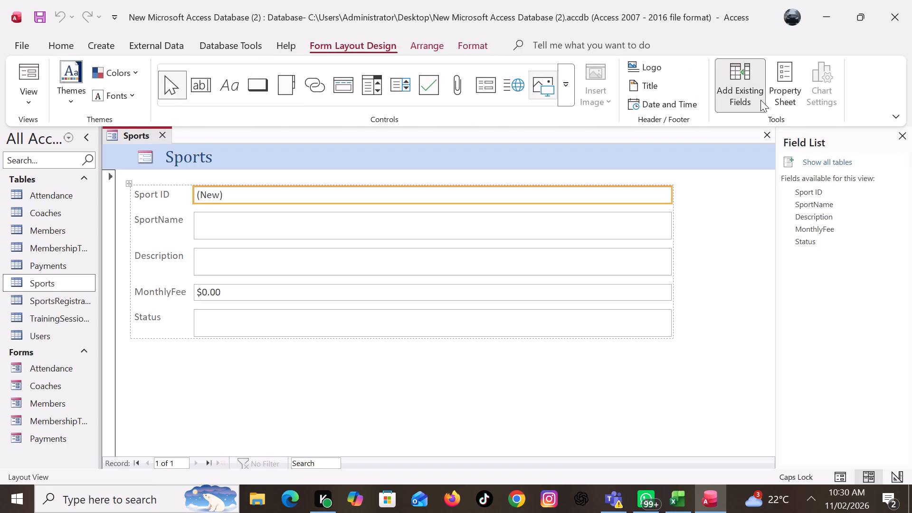
left_click(763, 134)
left_click(456, 285)
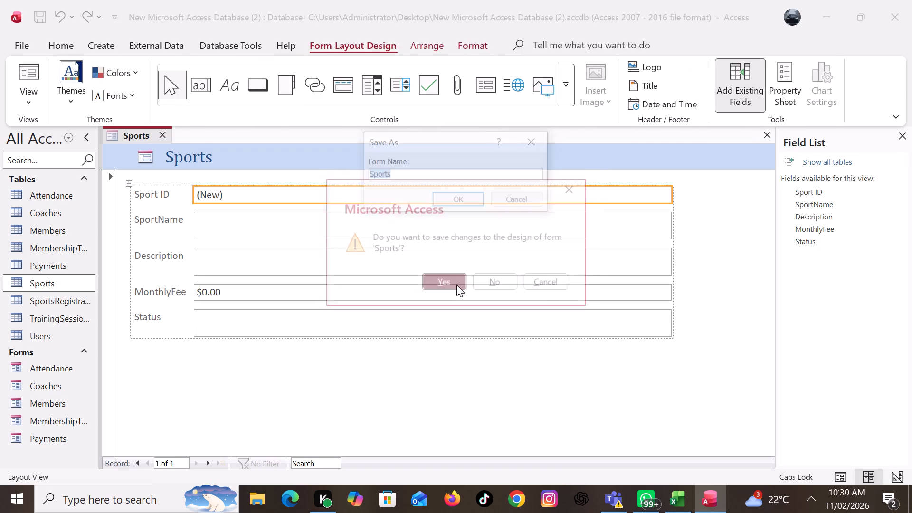
left_click(475, 195)
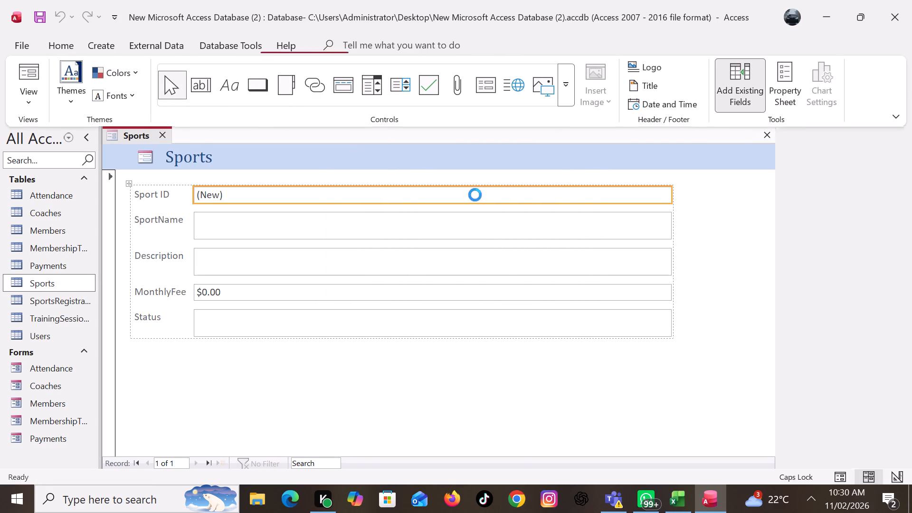
Generate a form from the SportsRegistrationn table, then close and save it under the name SportsRegistrationn.
left_click(46, 296)
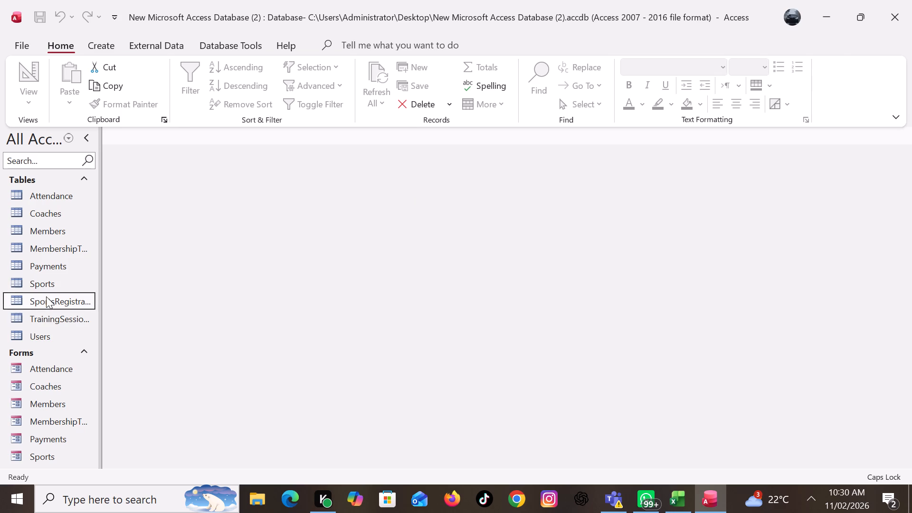
left_click(112, 48)
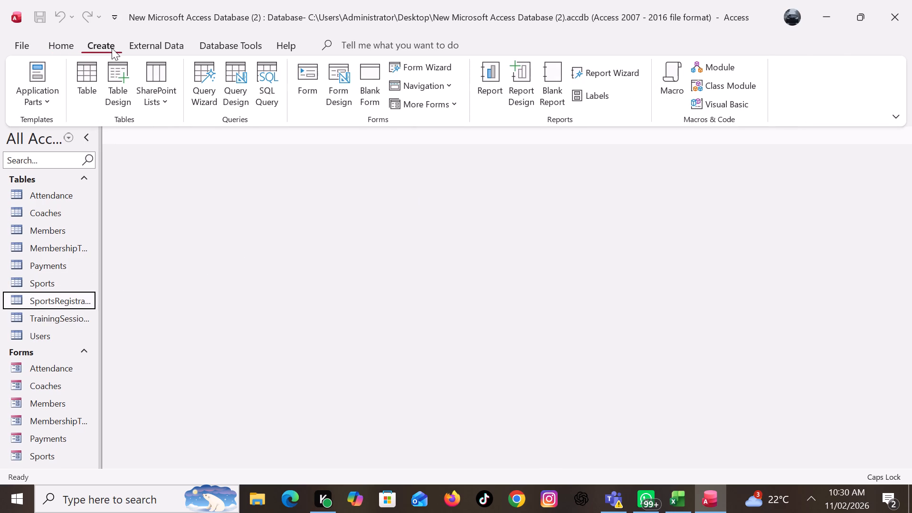
left_click(301, 94)
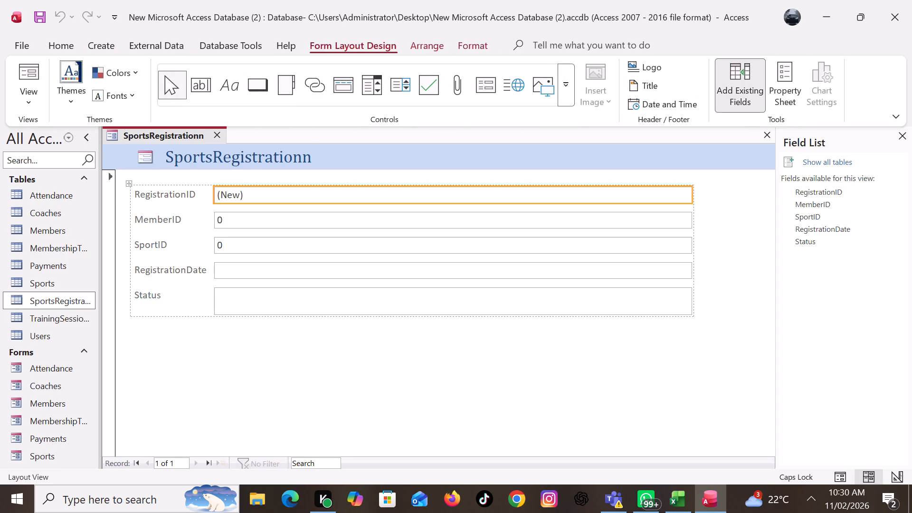
left_click(768, 136)
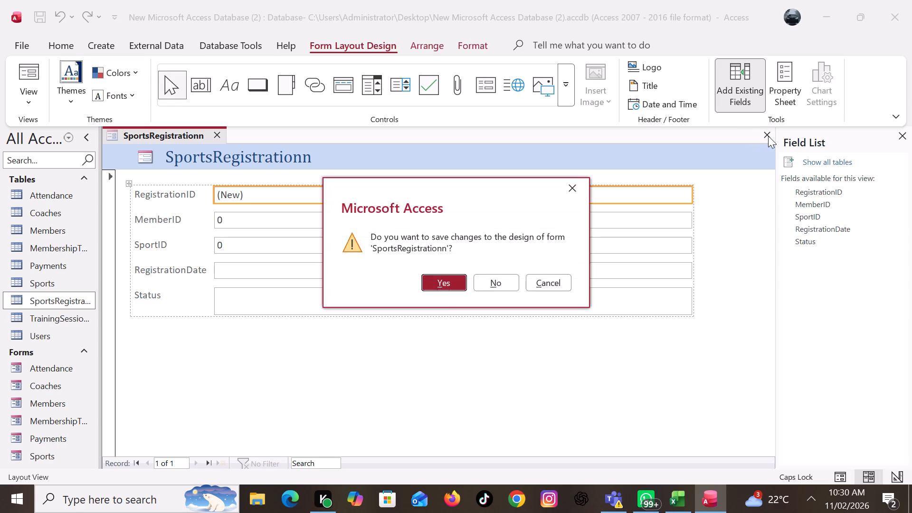
left_click(456, 274)
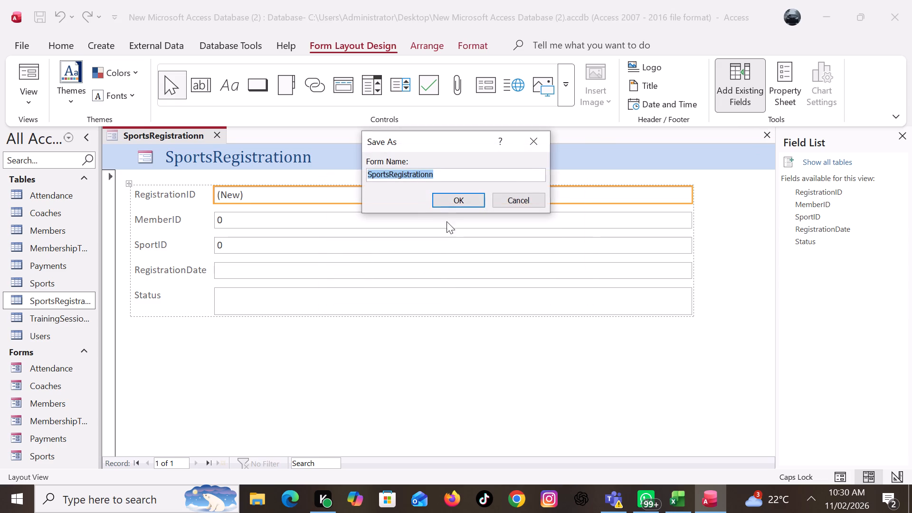
left_click(446, 205)
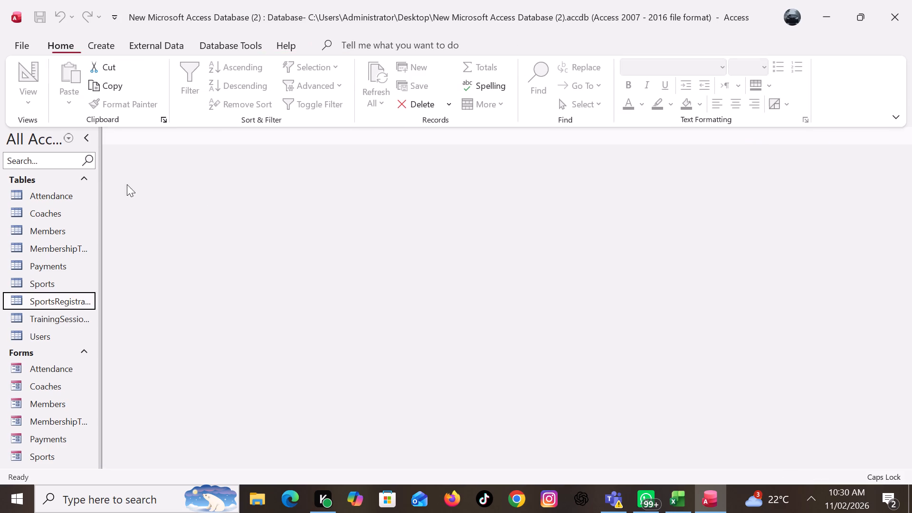
Generate a form from the TrainingSessions table, then close and save it under the name TrainingSessions.
left_click(54, 323)
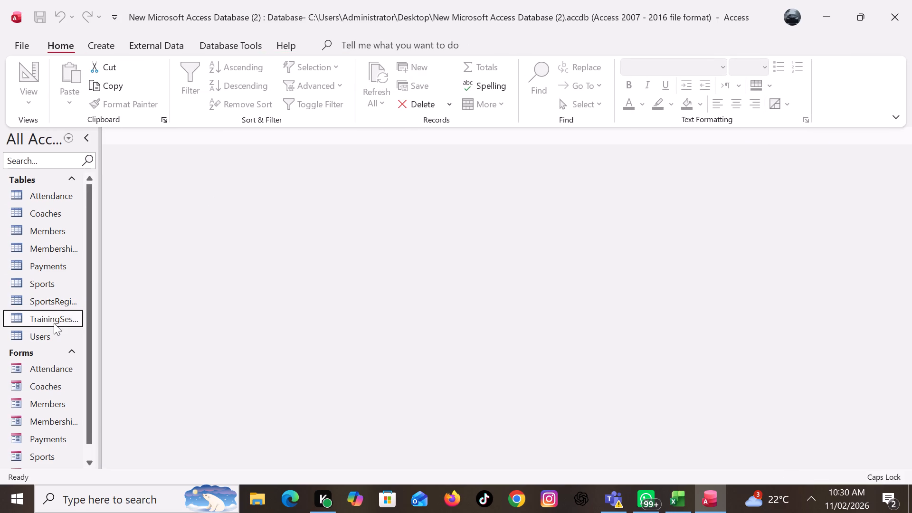
left_click(104, 49)
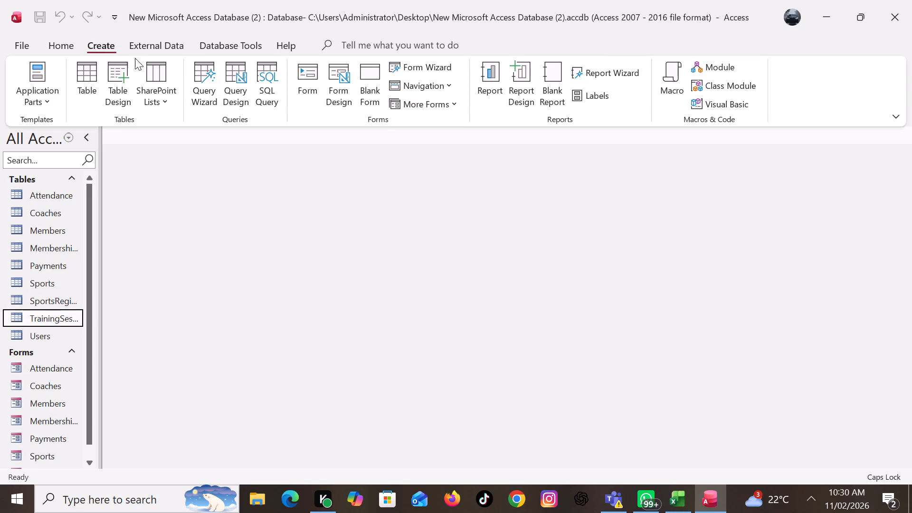
left_click(311, 78)
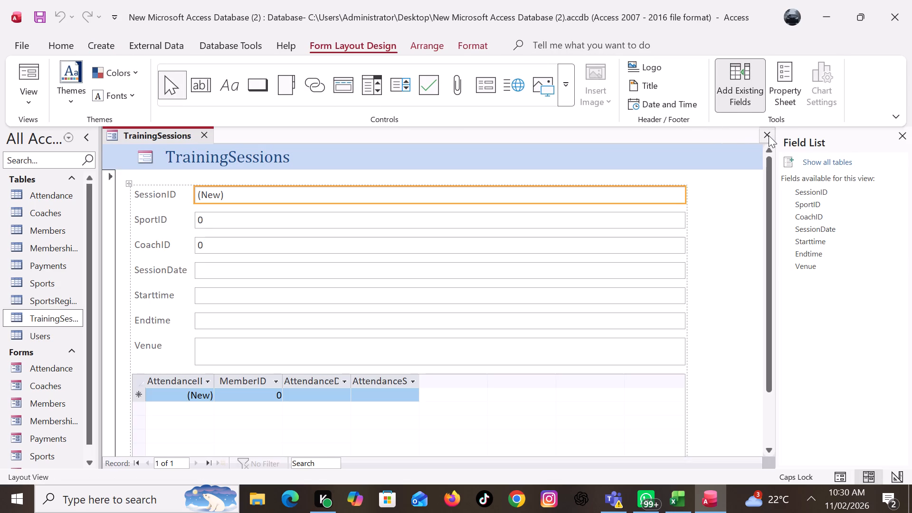
left_click(771, 135)
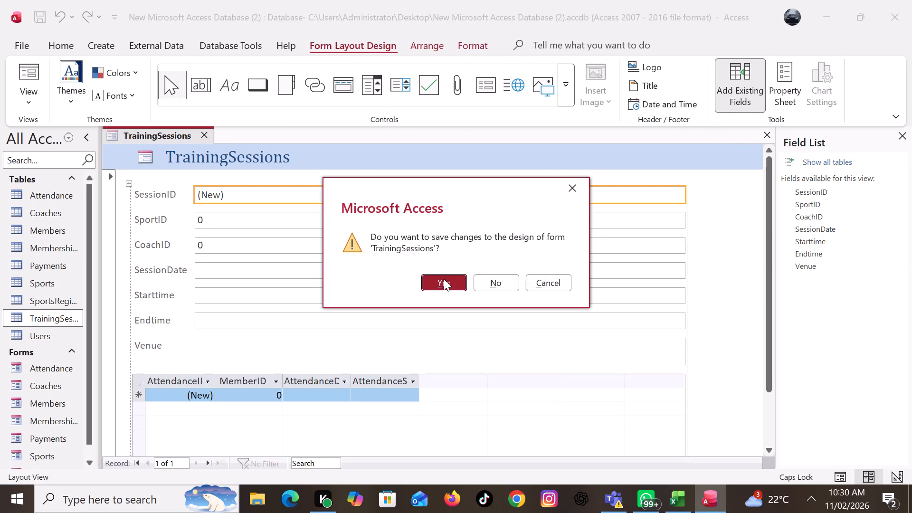
left_click(444, 279)
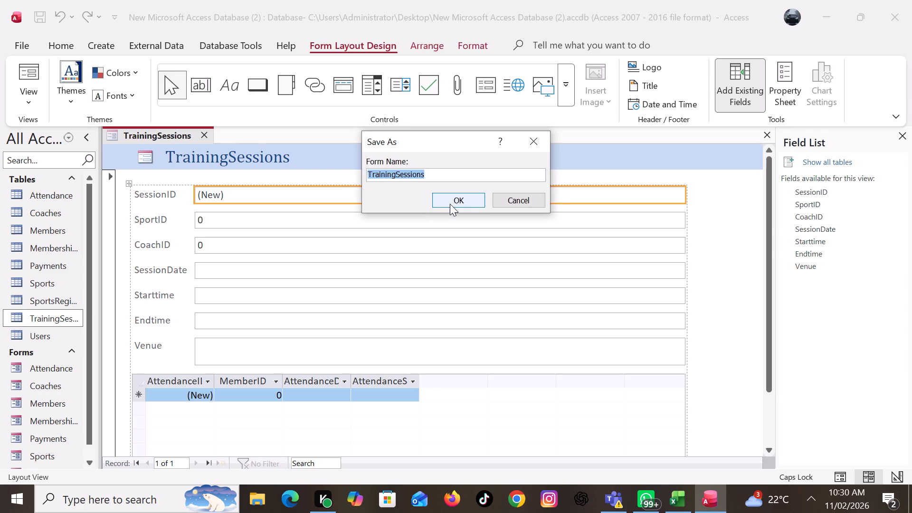
left_click(450, 204)
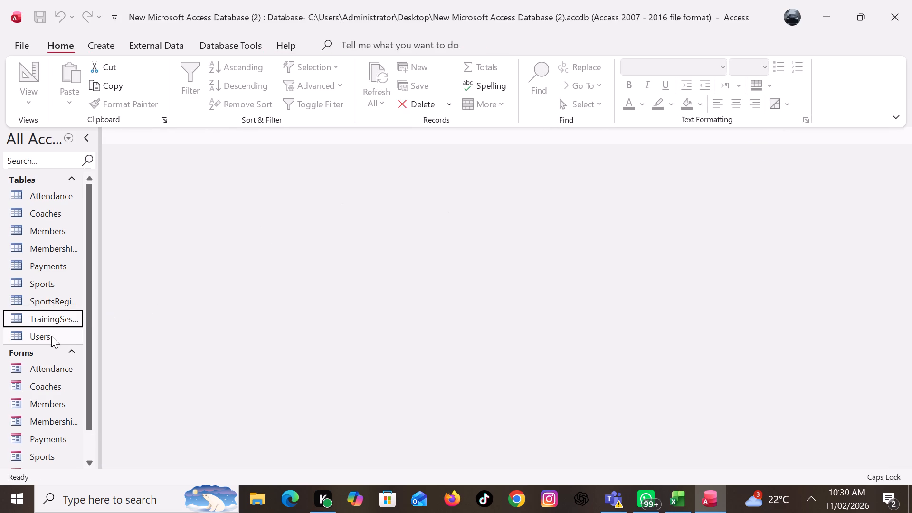
Generate a form from the Users table, then close and save it under the name Users.
left_click(51, 336)
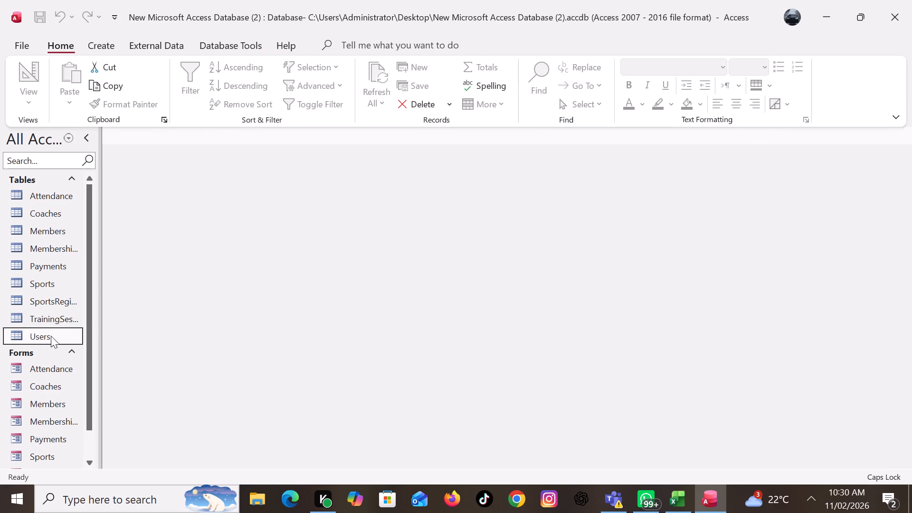
left_click(115, 42)
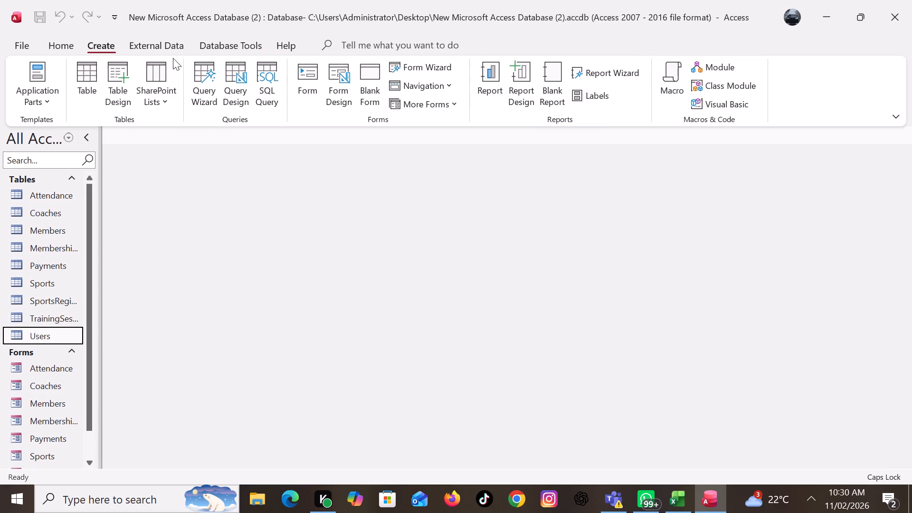
left_click(301, 66)
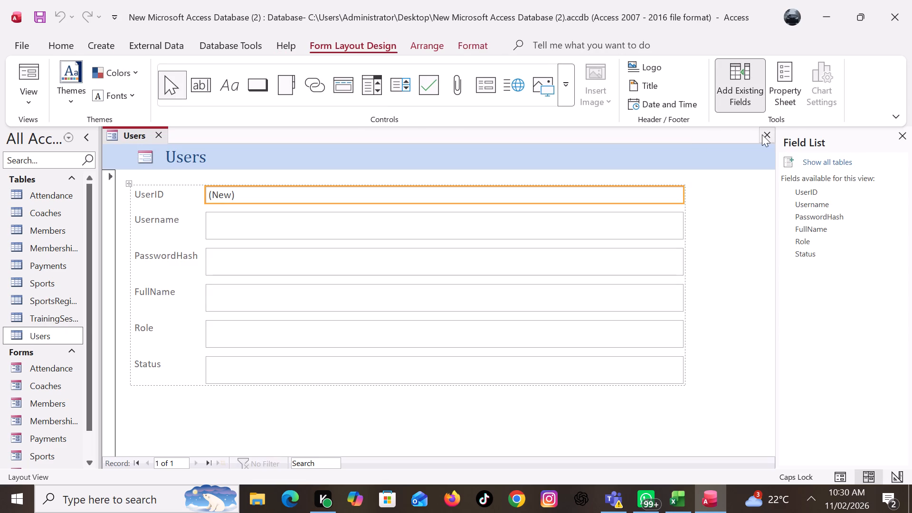
left_click(761, 134)
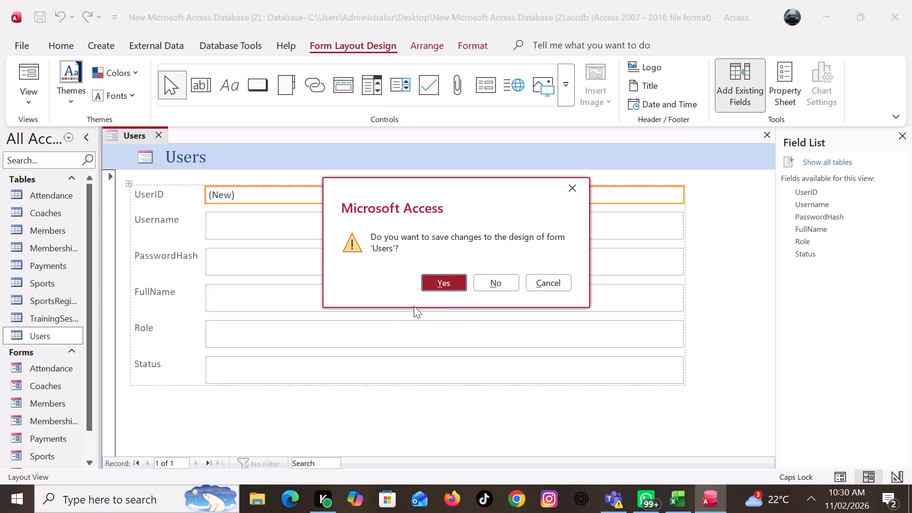
left_click(438, 277)
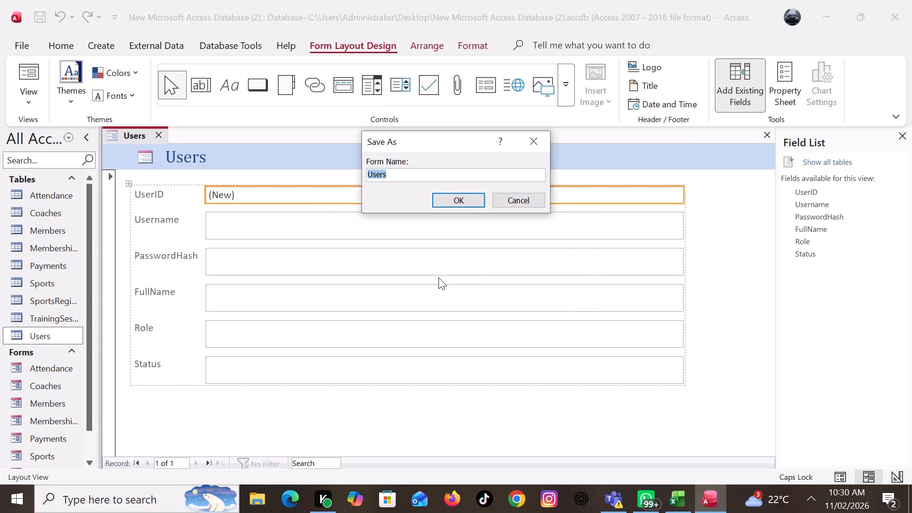
left_click(452, 199)
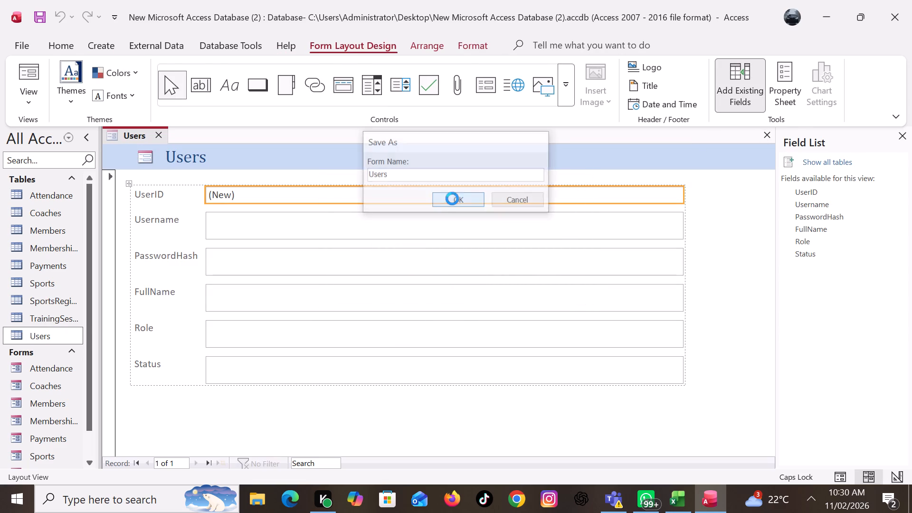
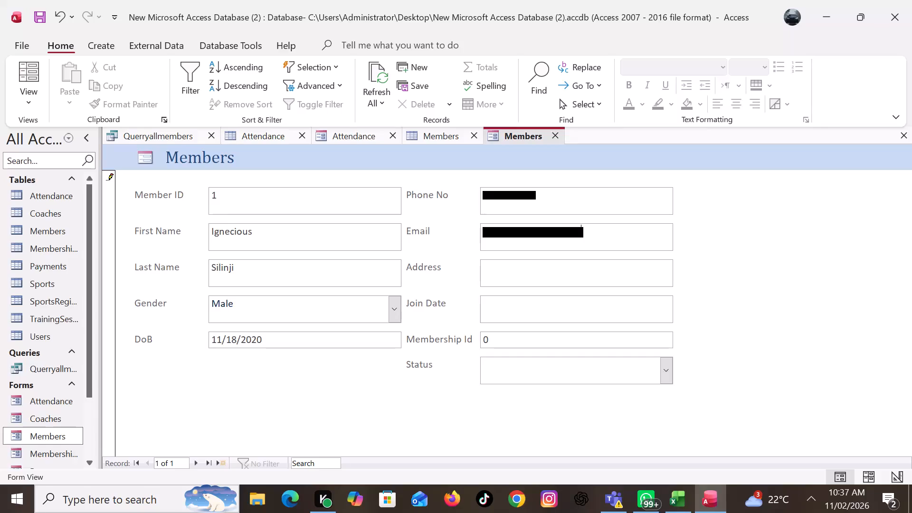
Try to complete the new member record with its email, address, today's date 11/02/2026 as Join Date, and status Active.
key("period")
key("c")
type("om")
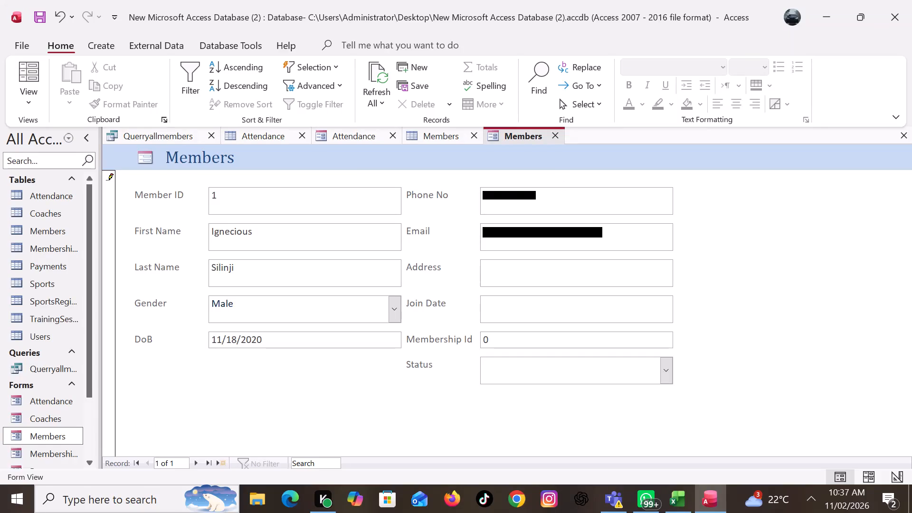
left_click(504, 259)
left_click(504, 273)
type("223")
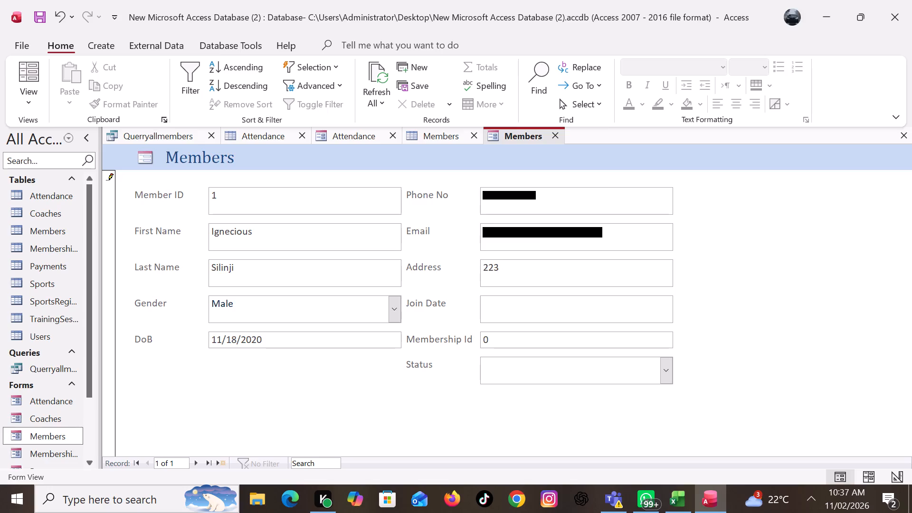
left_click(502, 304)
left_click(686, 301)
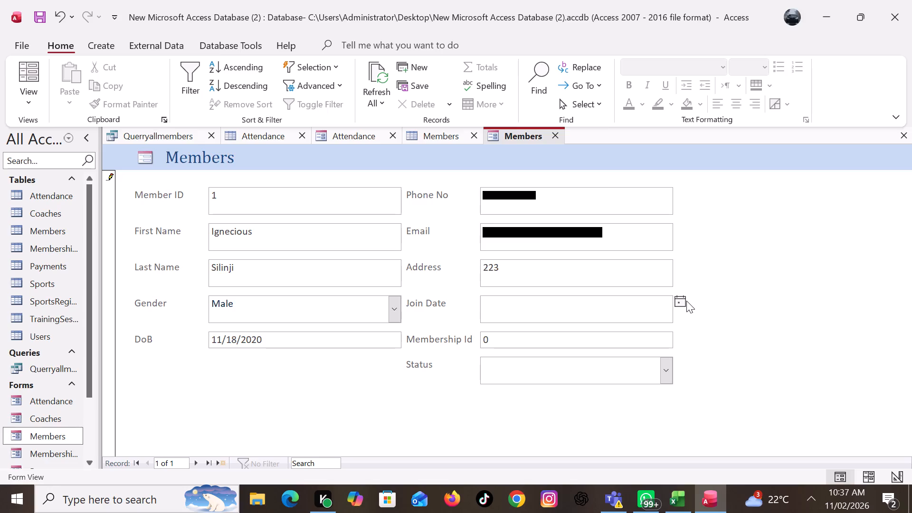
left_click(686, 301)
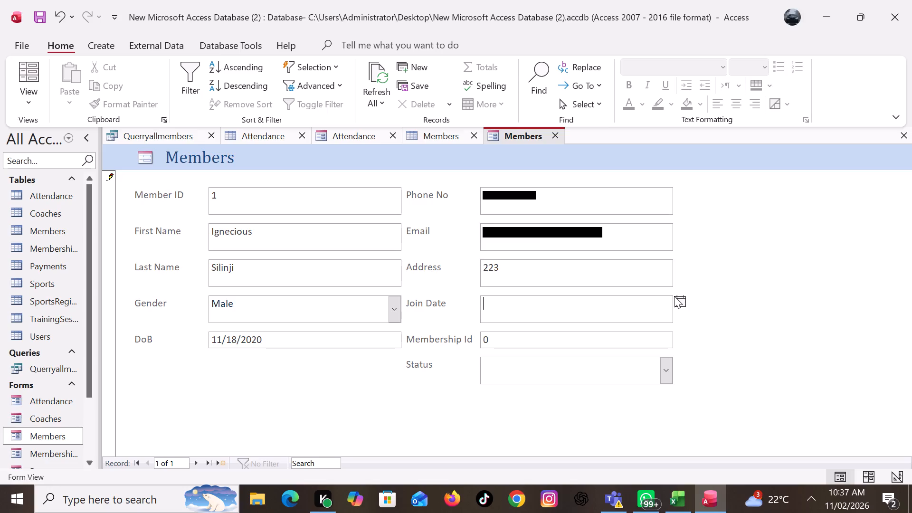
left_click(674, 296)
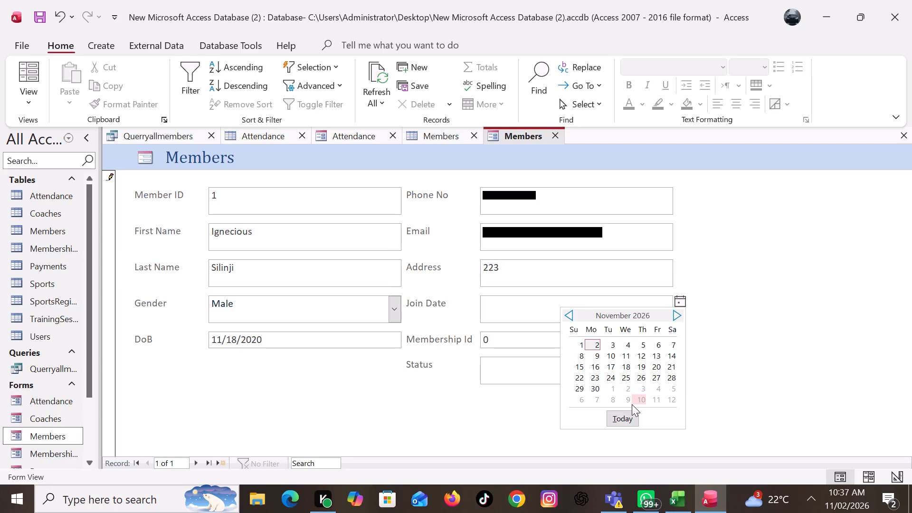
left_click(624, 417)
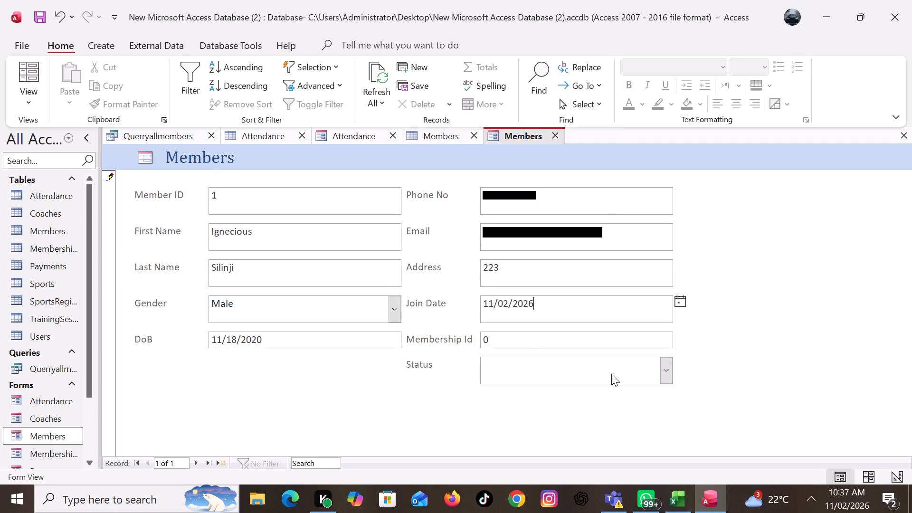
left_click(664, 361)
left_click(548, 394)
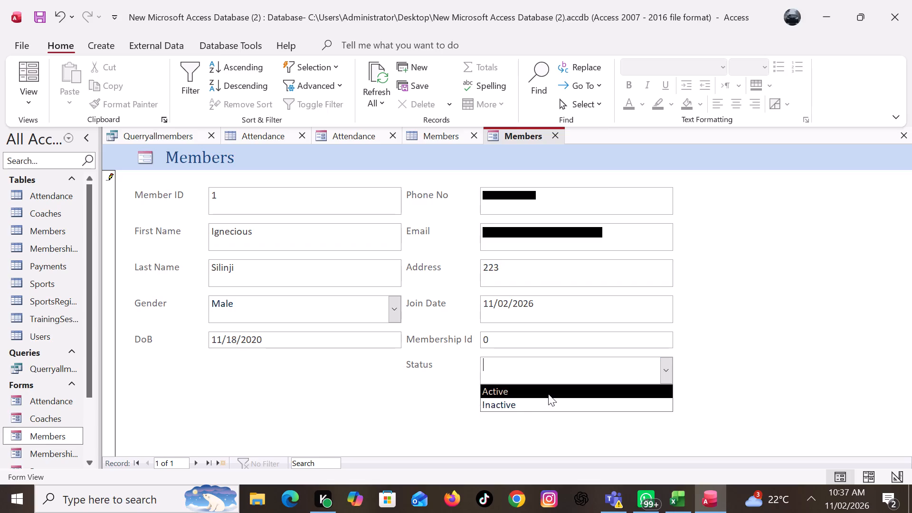
Close the Members form, discarding the unsaved member record.
left_click(911, 131)
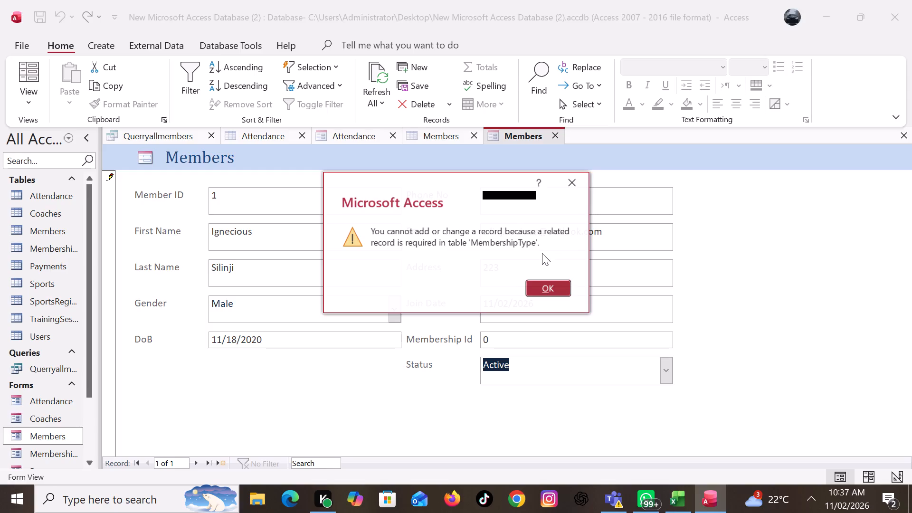
left_click(542, 283)
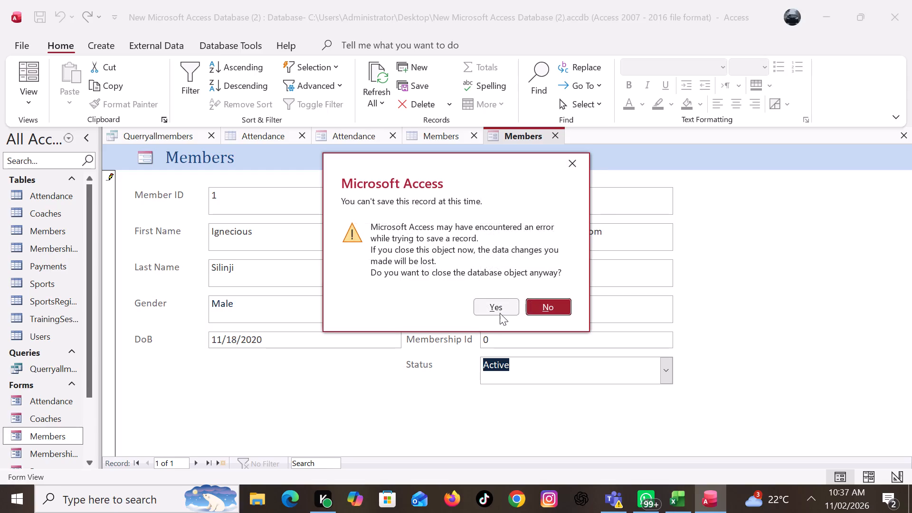
left_click(500, 313)
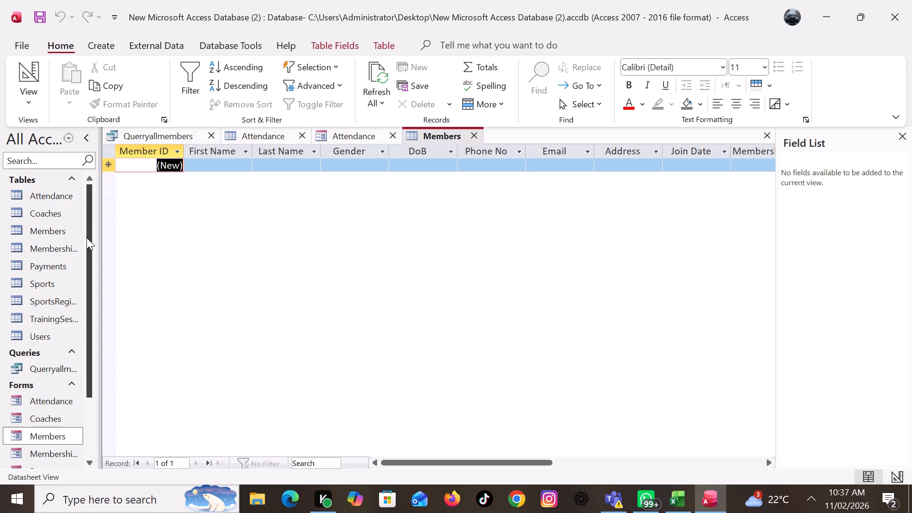
Open the MembershipType table and the MembershipType form to examine their fields.
double_click(75, 249)
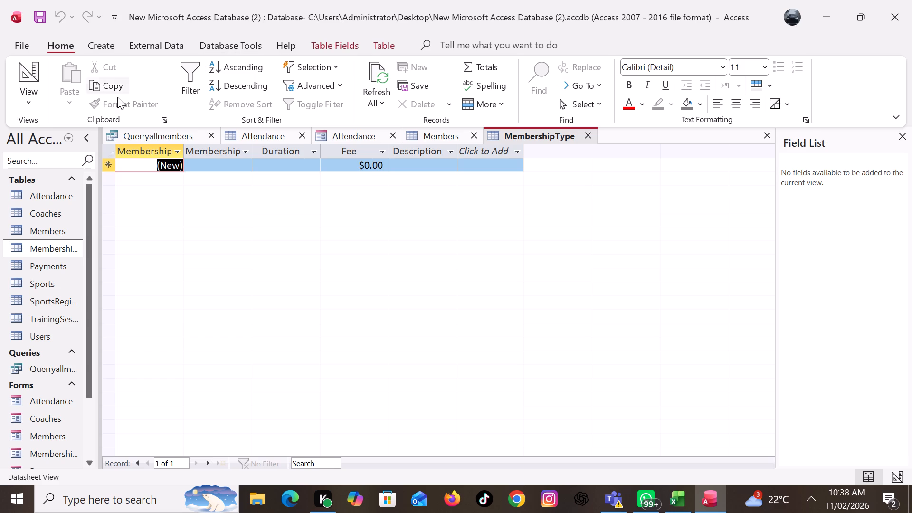
double_click(47, 252)
double_click(56, 451)
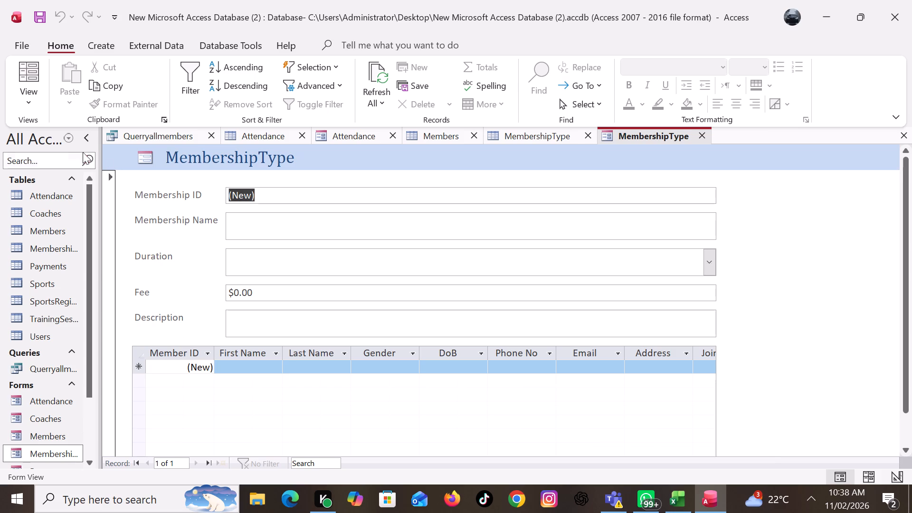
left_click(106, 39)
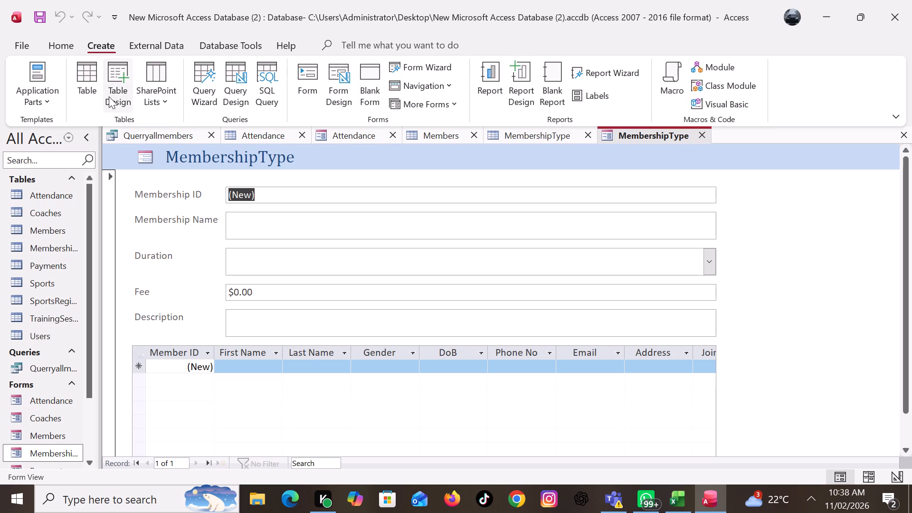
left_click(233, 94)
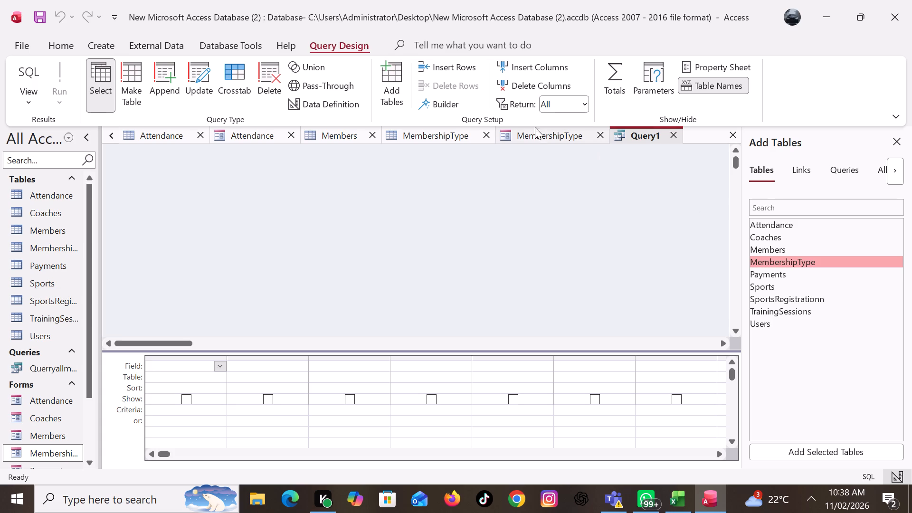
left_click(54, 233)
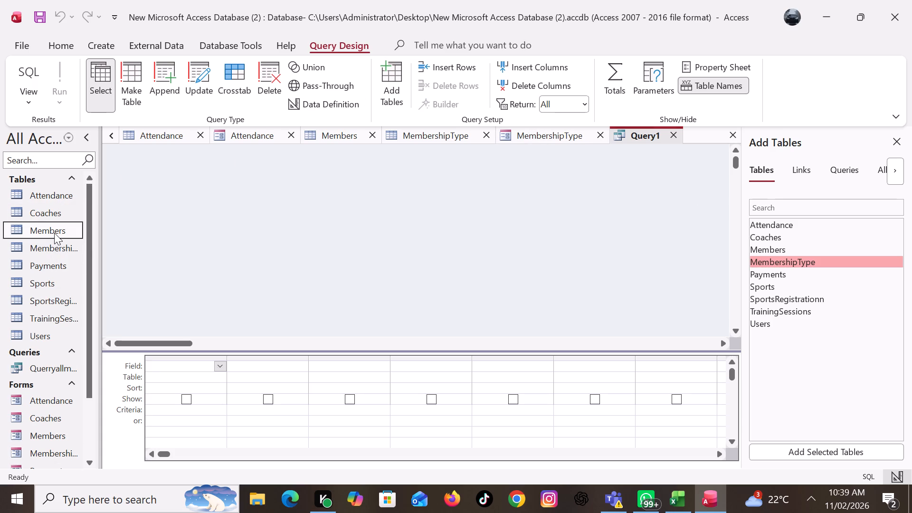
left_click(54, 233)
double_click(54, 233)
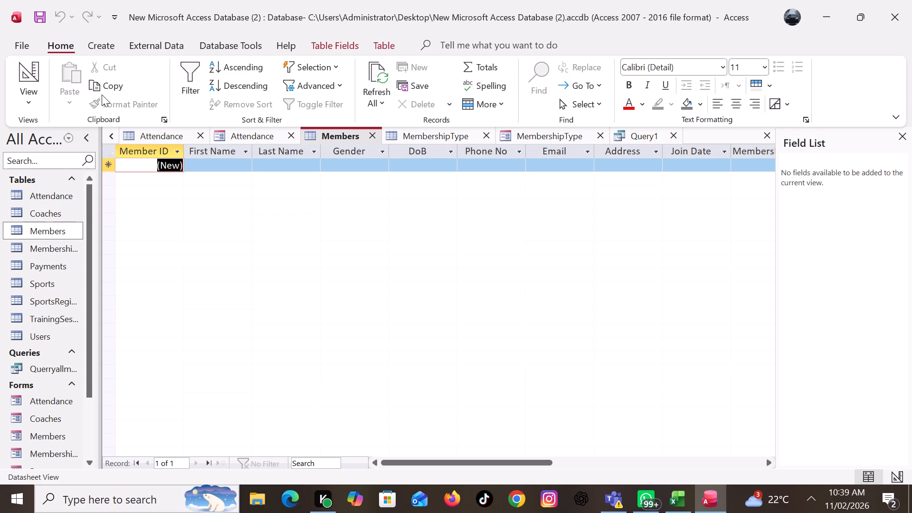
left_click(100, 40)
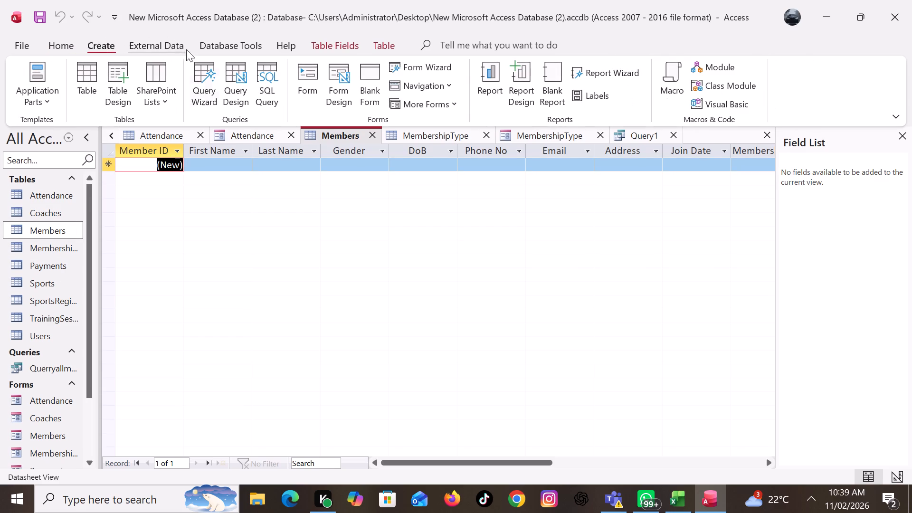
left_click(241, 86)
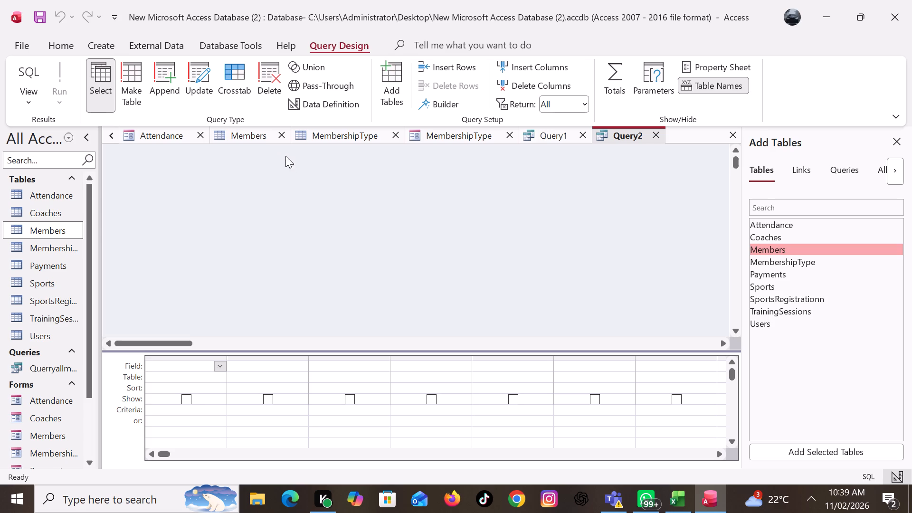
Design a new query on the Members table with the fields Member ID, First Name, Last Name and Status.
left_click(251, 133)
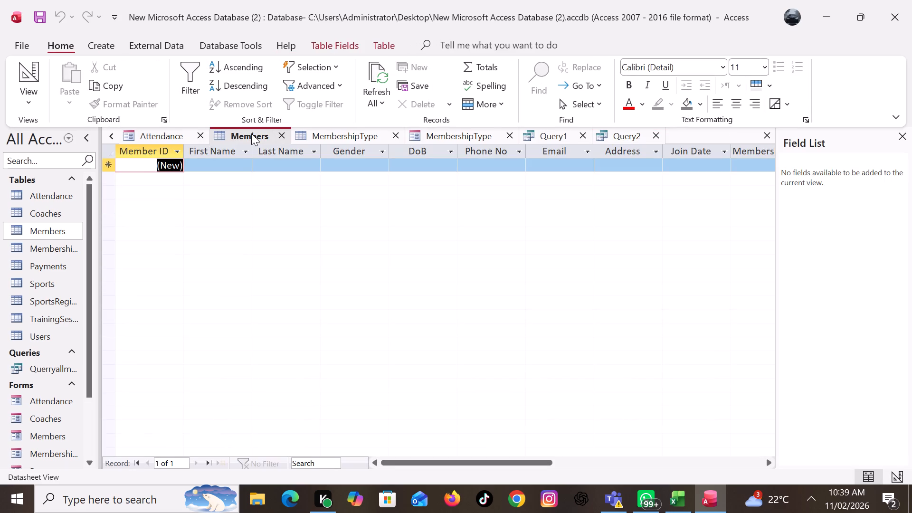
left_click(100, 51)
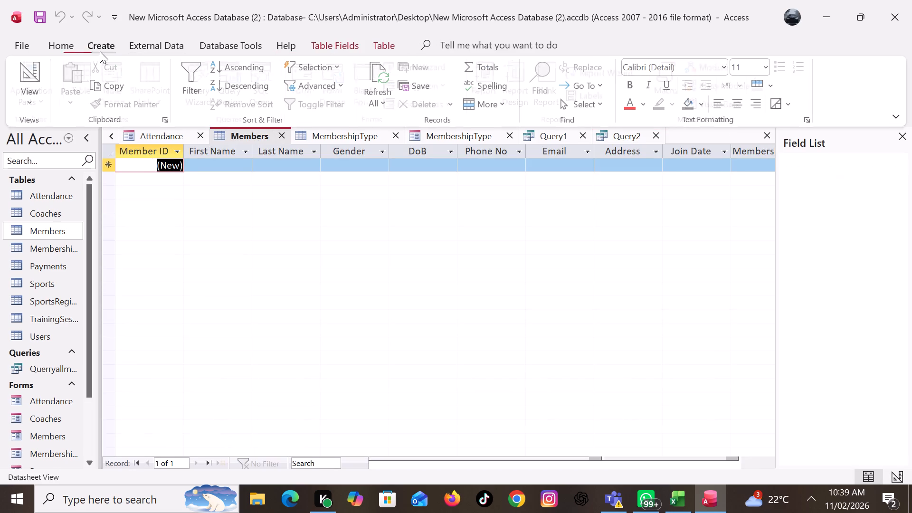
left_click(230, 91)
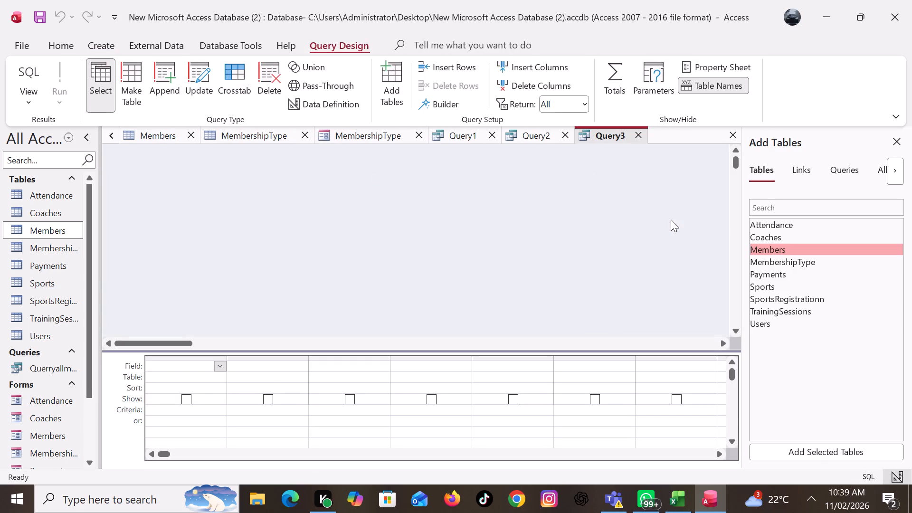
double_click(778, 246)
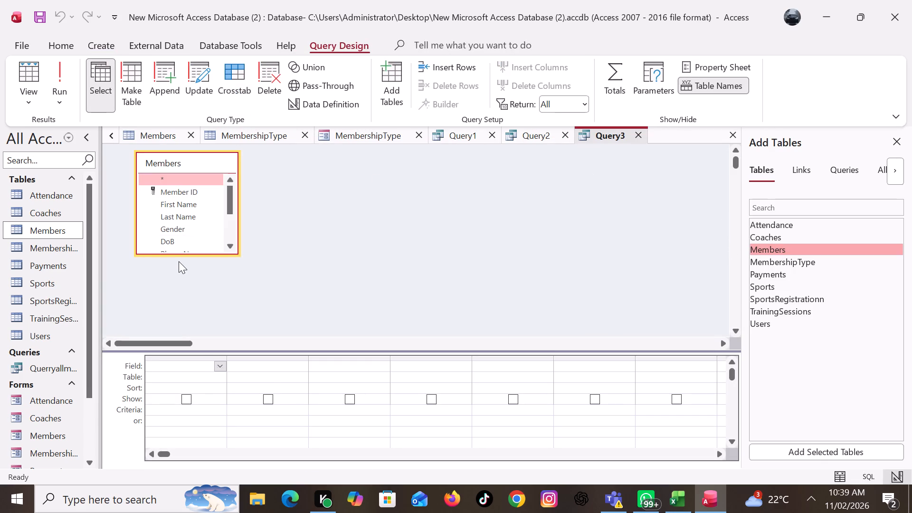
left_click_drag(173, 252, 171, 310)
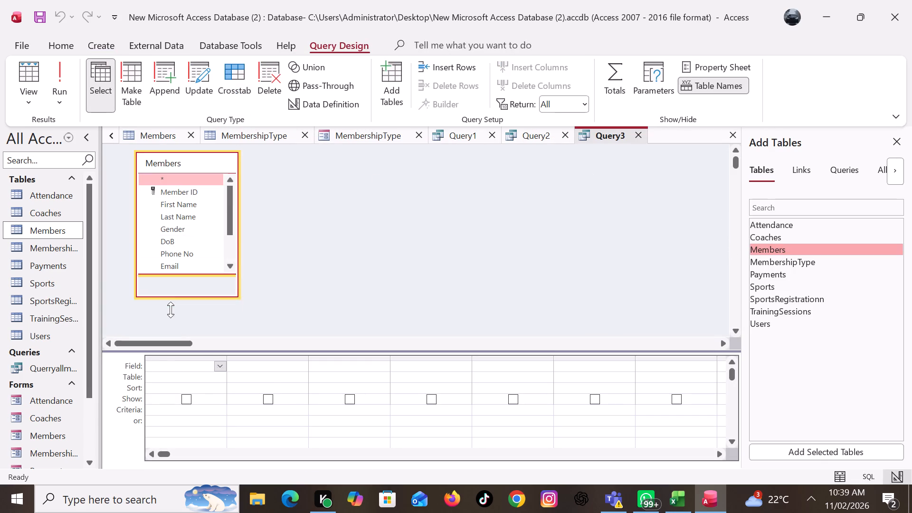
left_click_drag(171, 310, 171, 328)
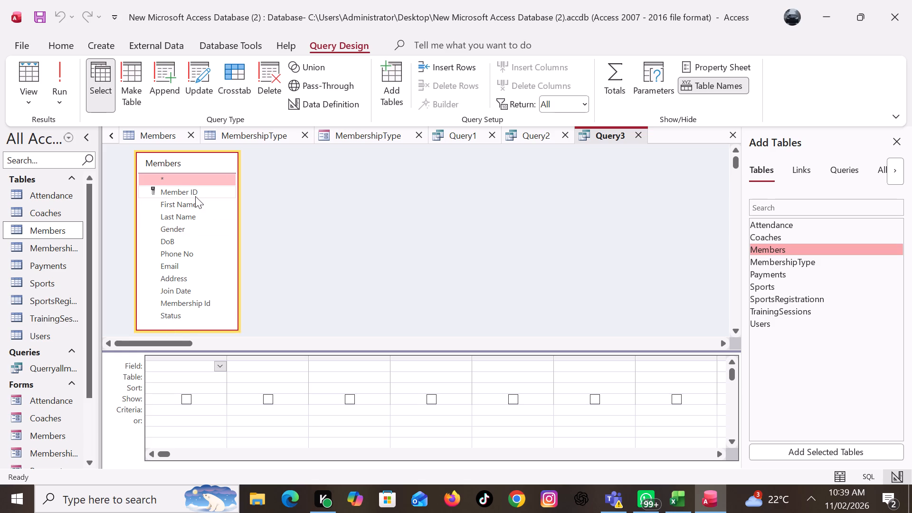
double_click(194, 190)
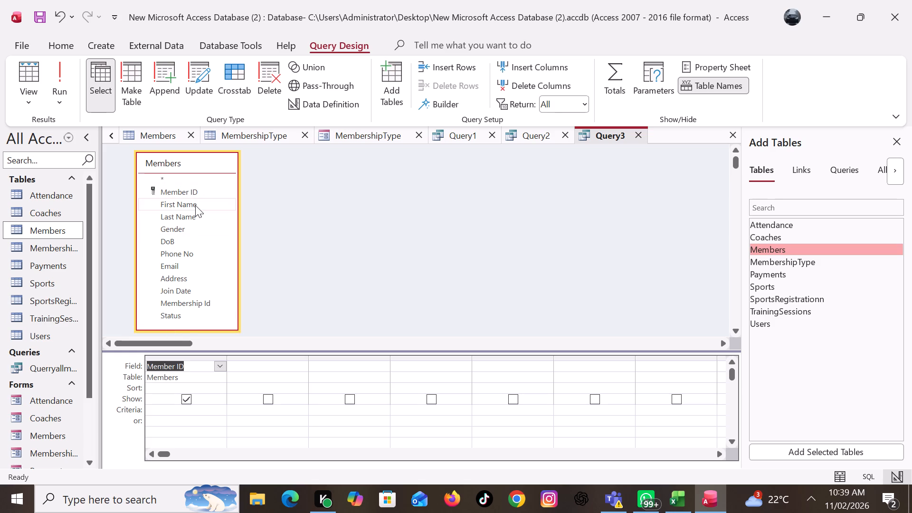
double_click(195, 205)
double_click(184, 217)
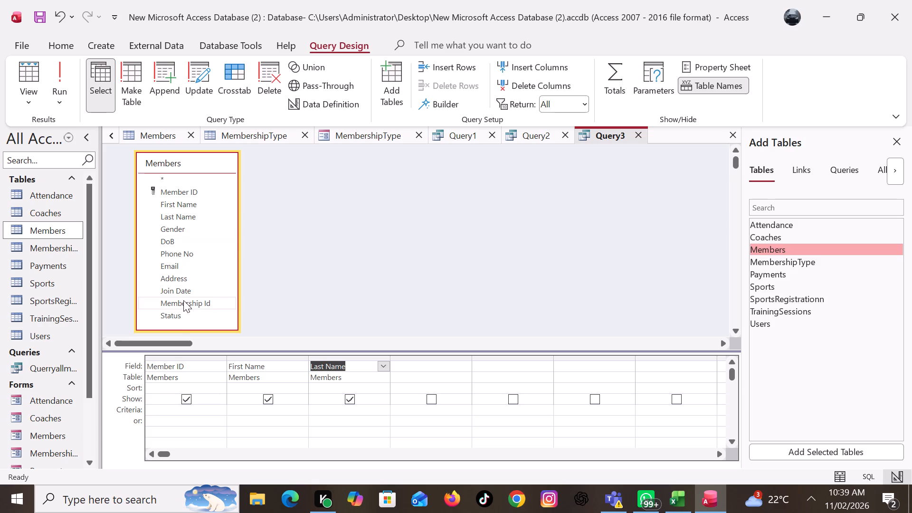
double_click(172, 316)
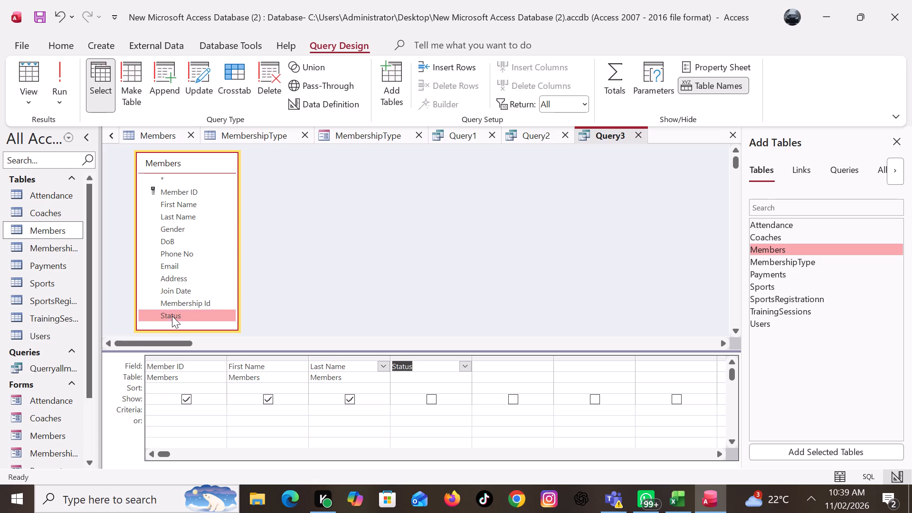
Set the criteria of the query's Status field to Active.
left_click(409, 409)
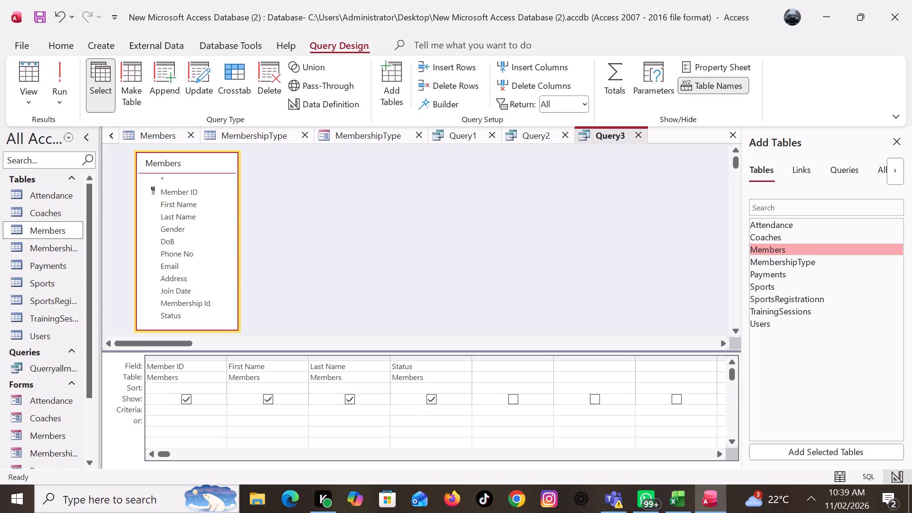
key("a")
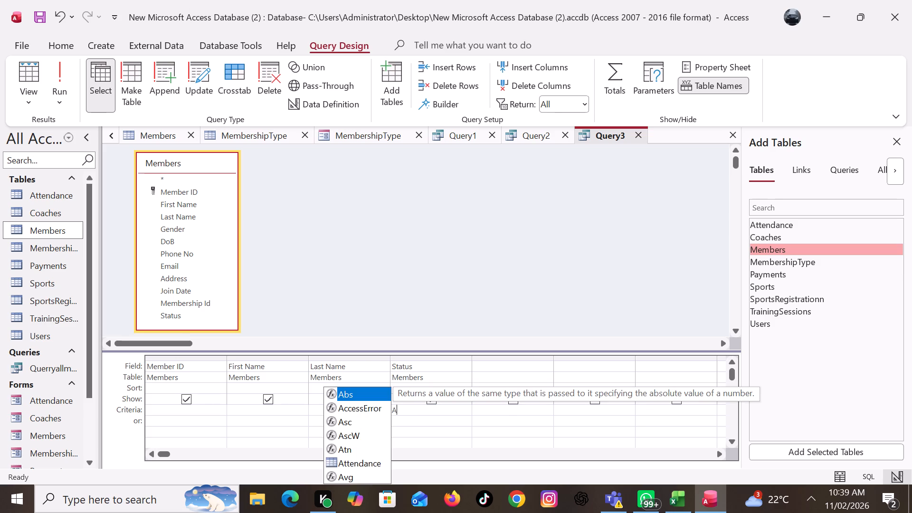
type("ctive")
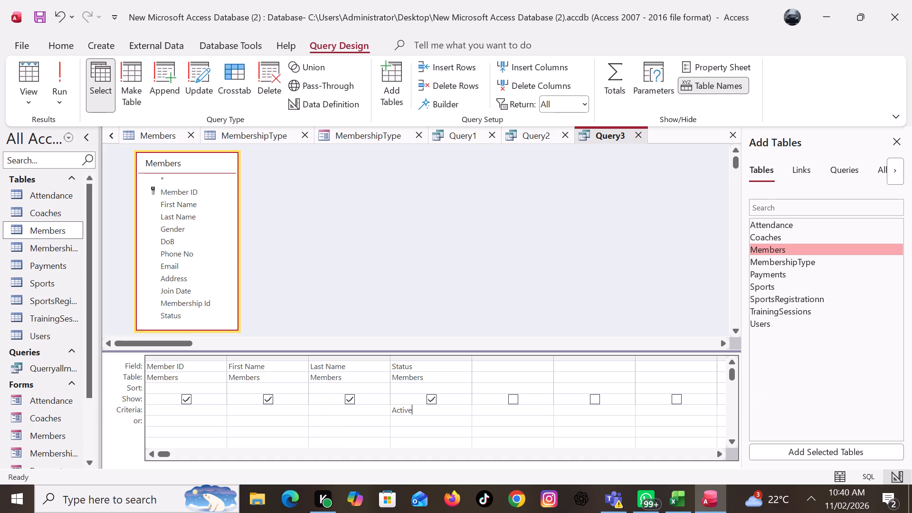
Close the query and save it under the name Active members.
left_click(732, 134)
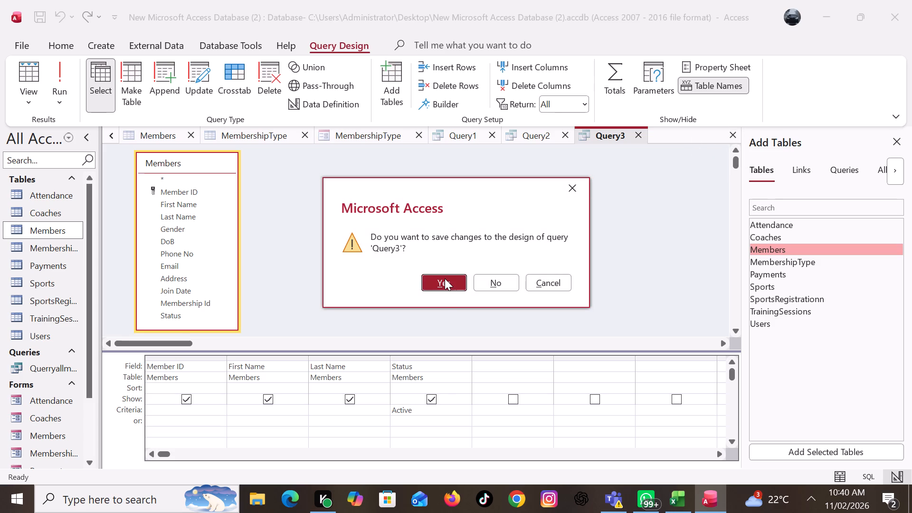
left_click(445, 278)
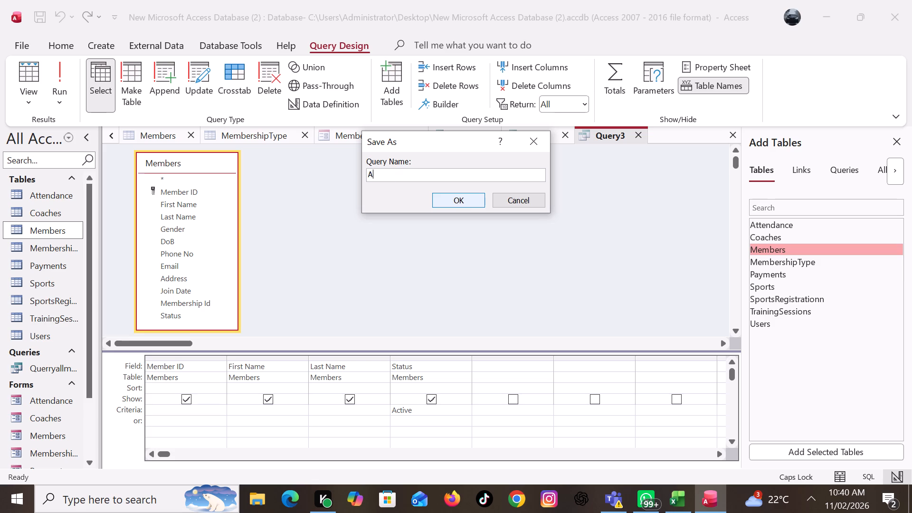
type("ctive members")
key("Return")
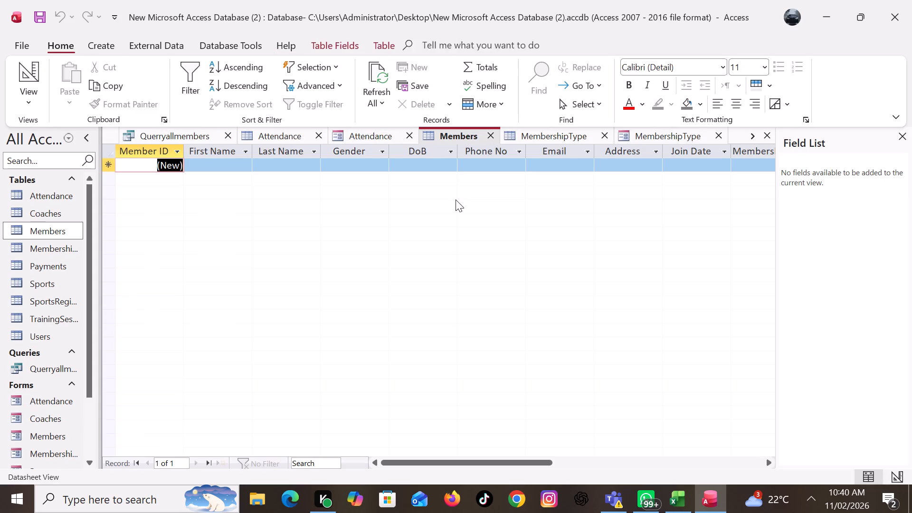
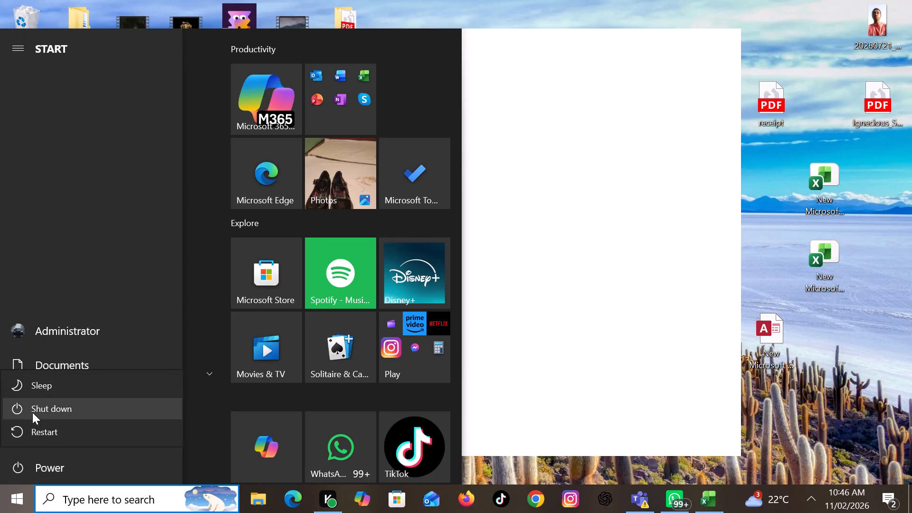
Restart the computer.
left_click(26, 430)
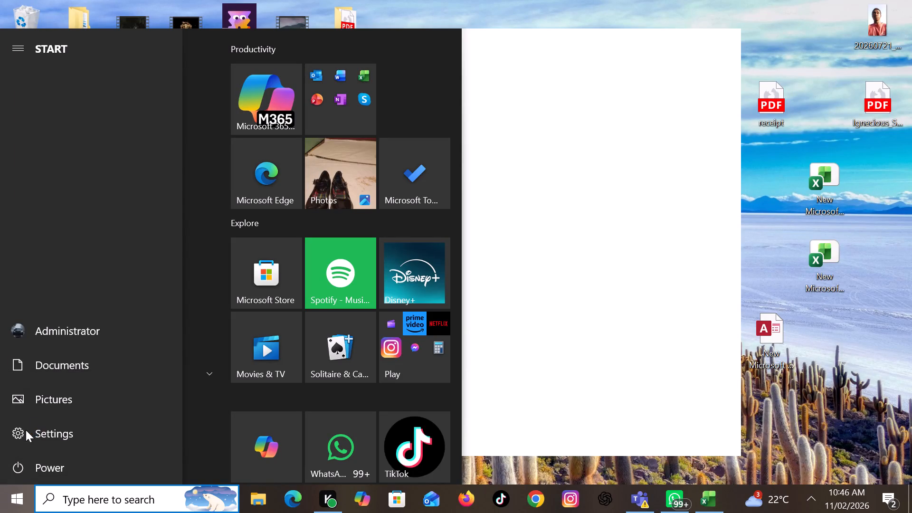